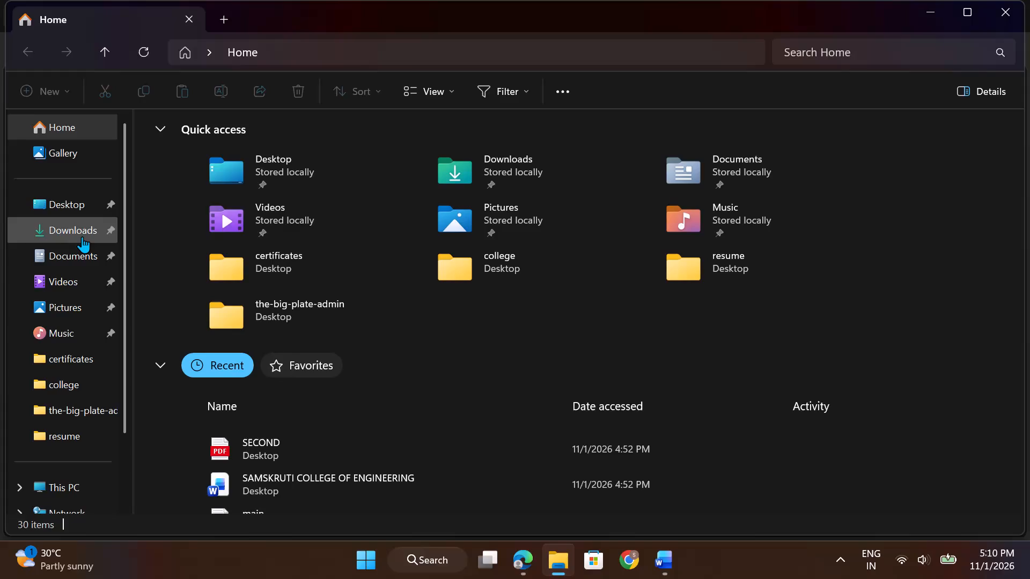
Open the project report PDF "pavani (1)" from the Downloads folder.
click(83, 235)
drag(590, 292, 543, 332)
double_click(478, 369)
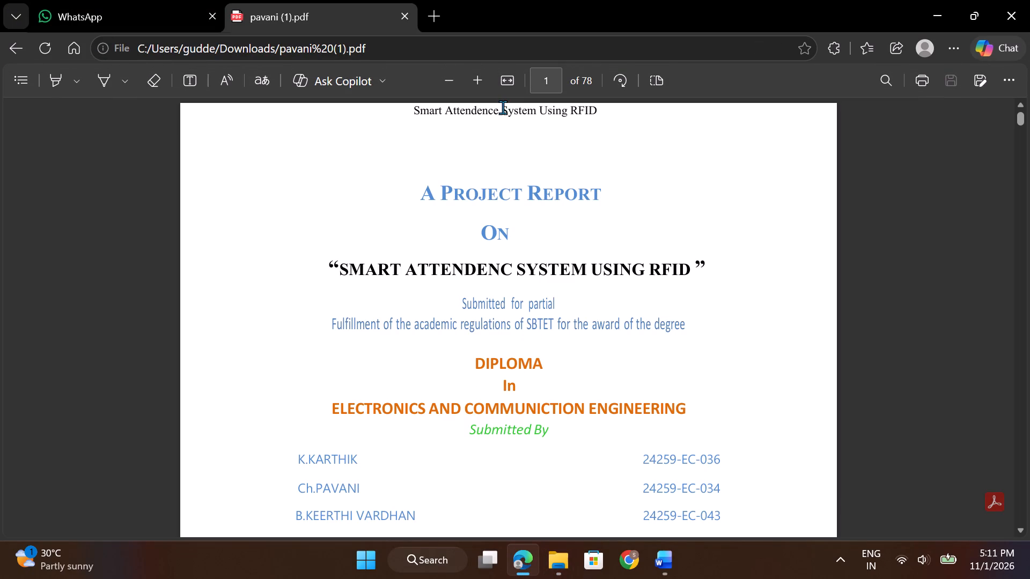
Search the web for "pdf to word converter" in a new browser tab.
click(443, 18)
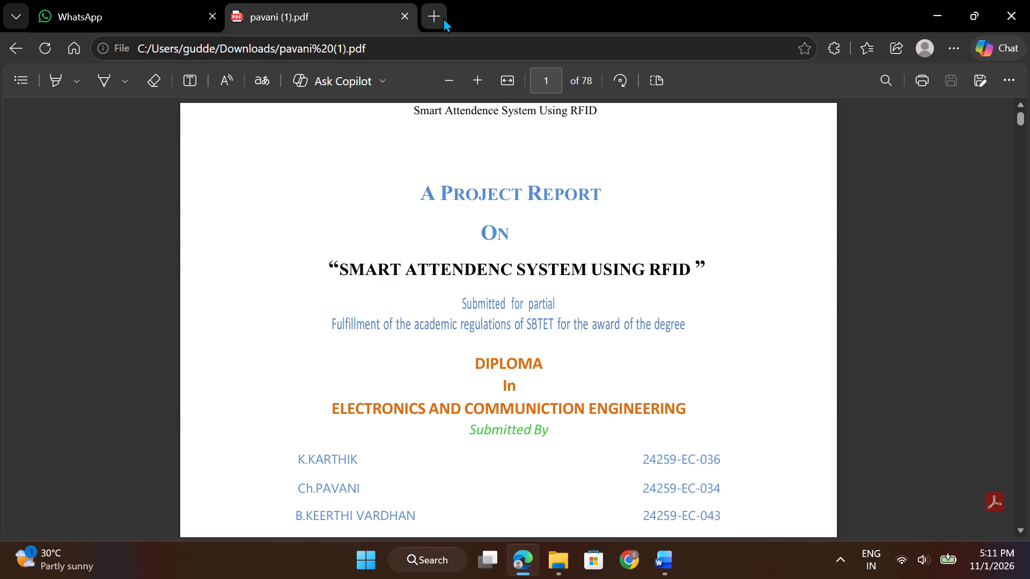
text(pdf to word)
key(Return)
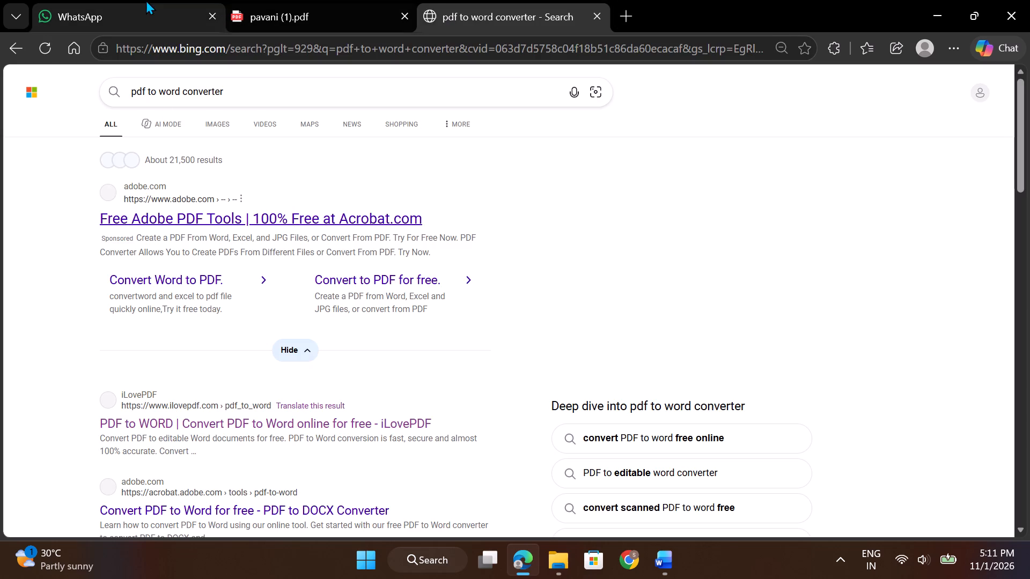
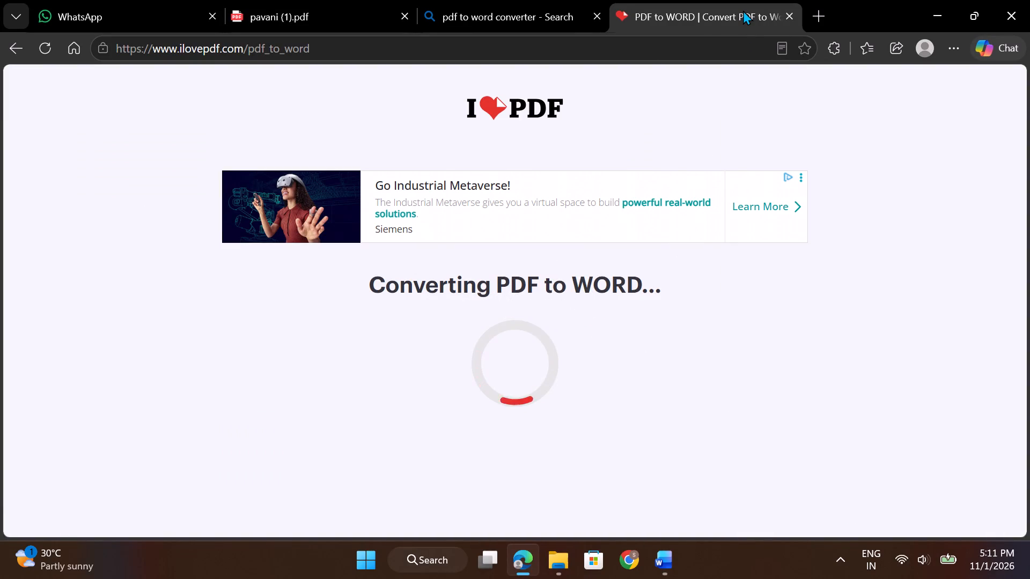
Close the search results tab, download the converted Word file main_merged.docx from iLovePDF and open it in Word.
click(602, 19)
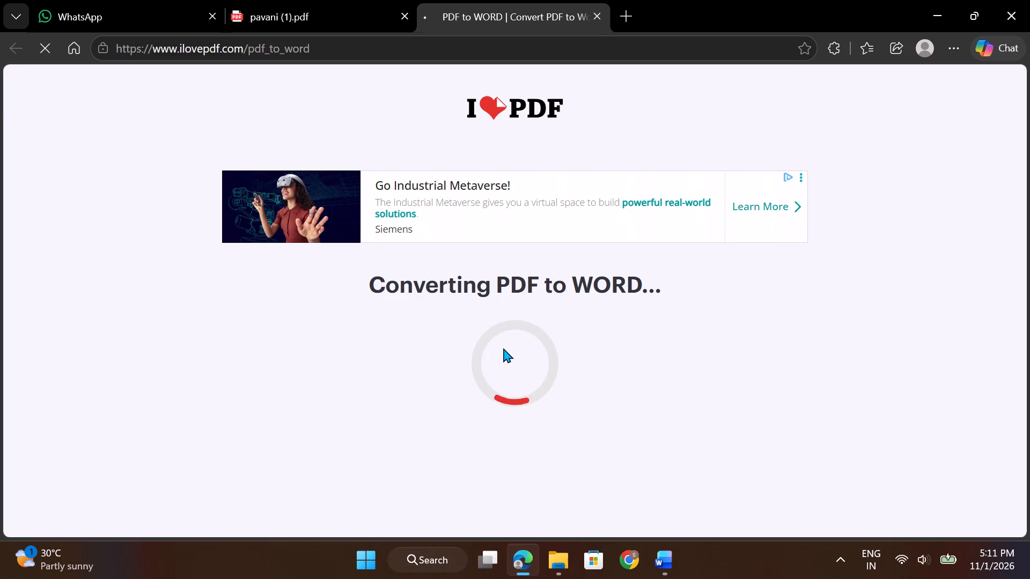
click(531, 207)
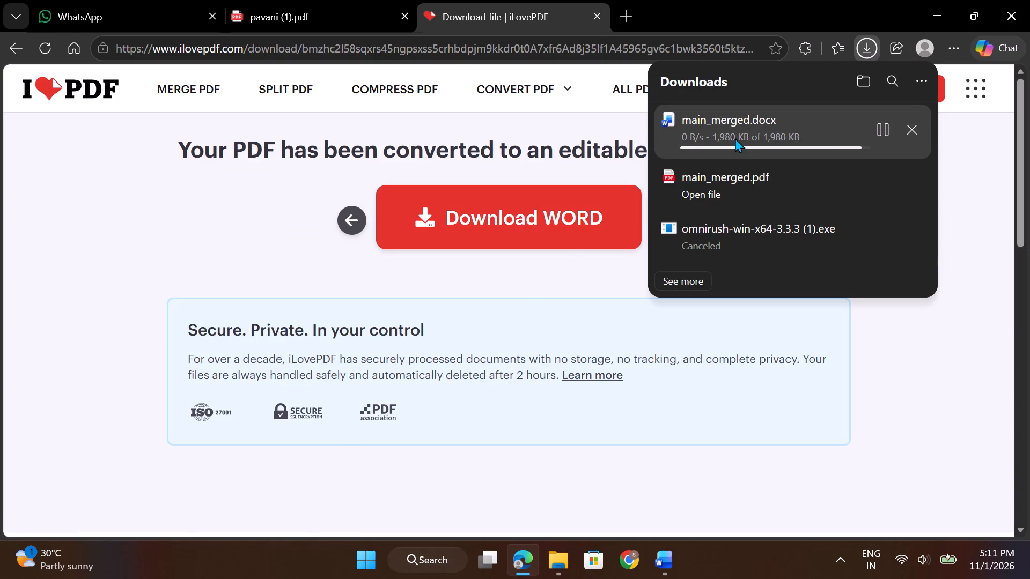
click(689, 134)
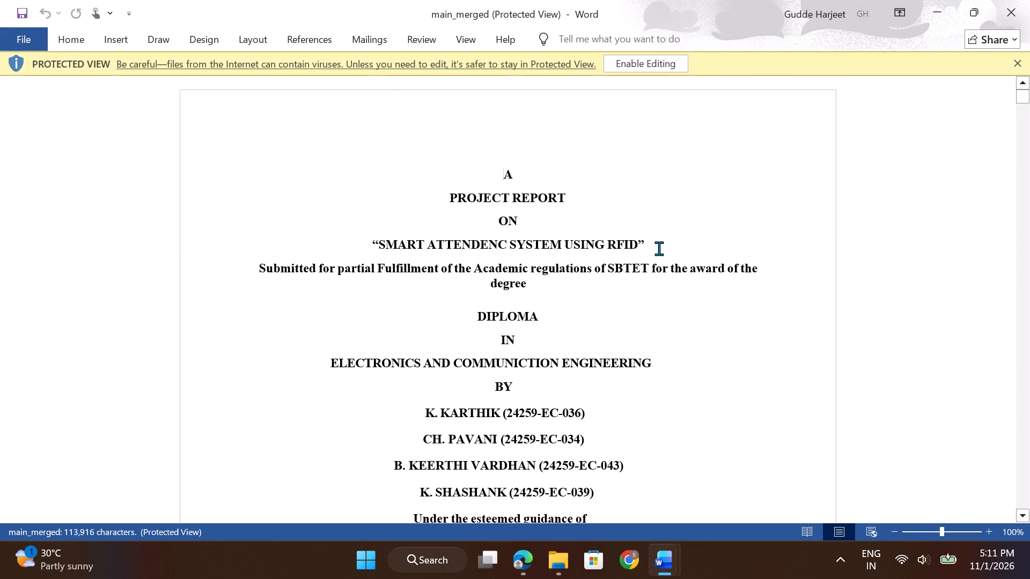
Enable editing in the converted main_merged document.
scroll(659, 248, down, 7)
scroll(659, 248, up, 6)
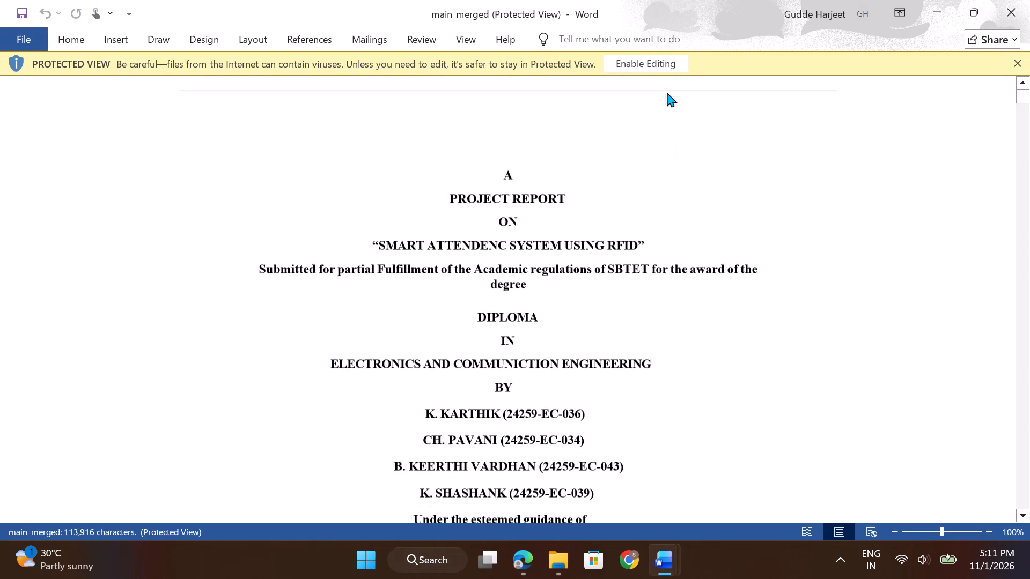
click(655, 66)
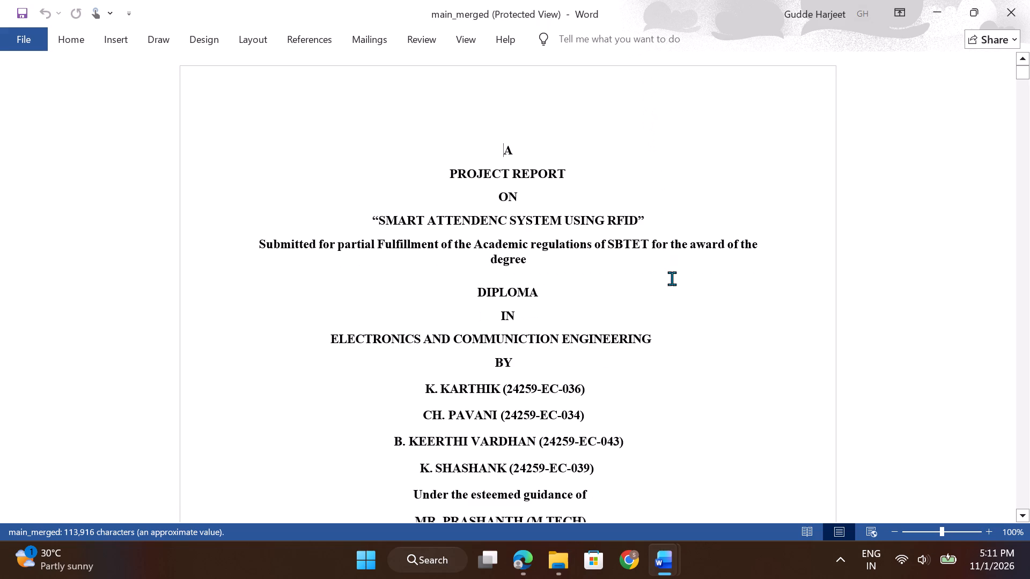
Look through the opening pages of the converted document and switch to Edge to view the pavani (1) PDF's cover page.
scroll(673, 289, down, 20)
scroll(673, 289, down, 20)
scroll(673, 289, down, 5)
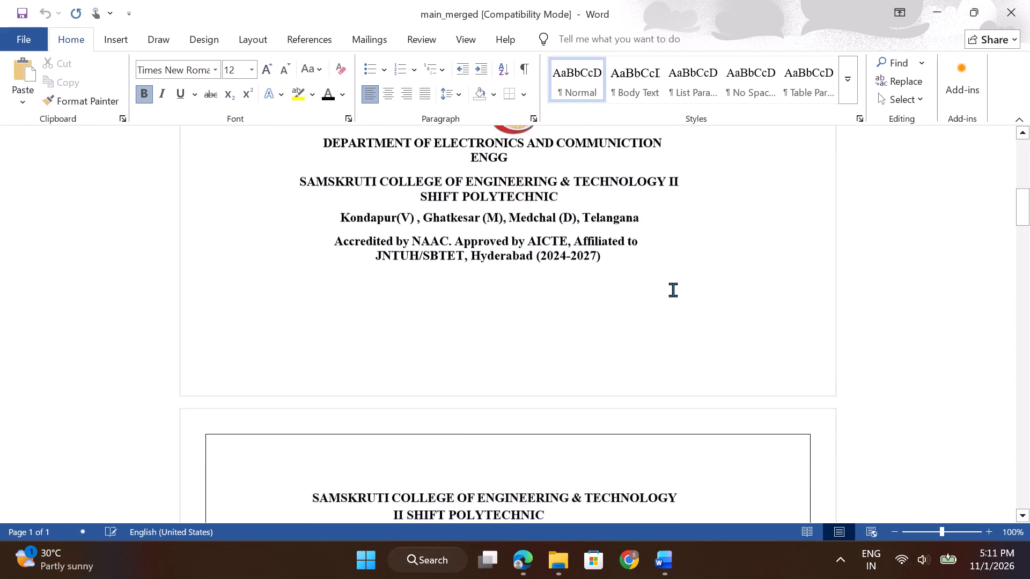
scroll(673, 289, down, 12)
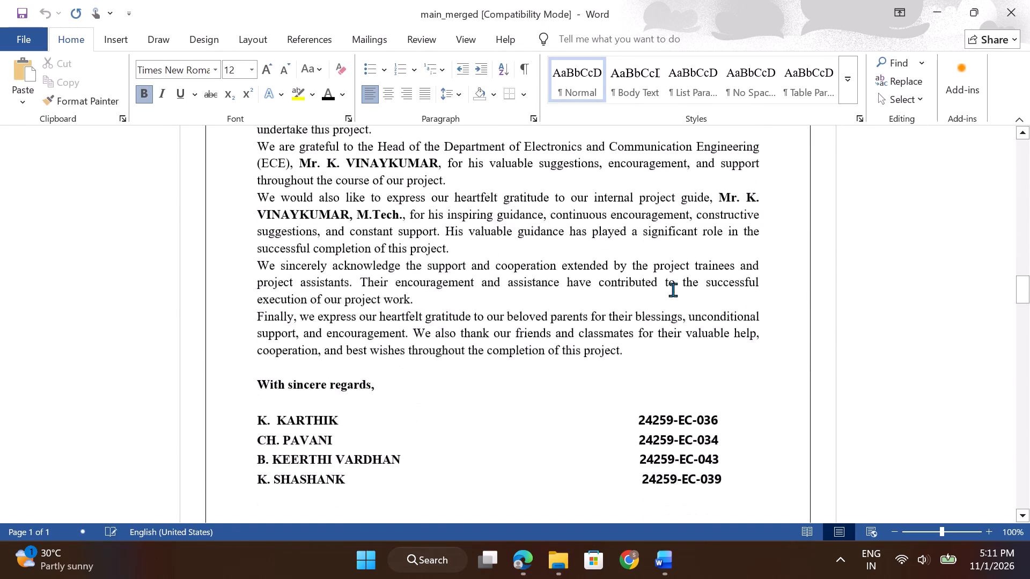
scroll(673, 289, up, 7)
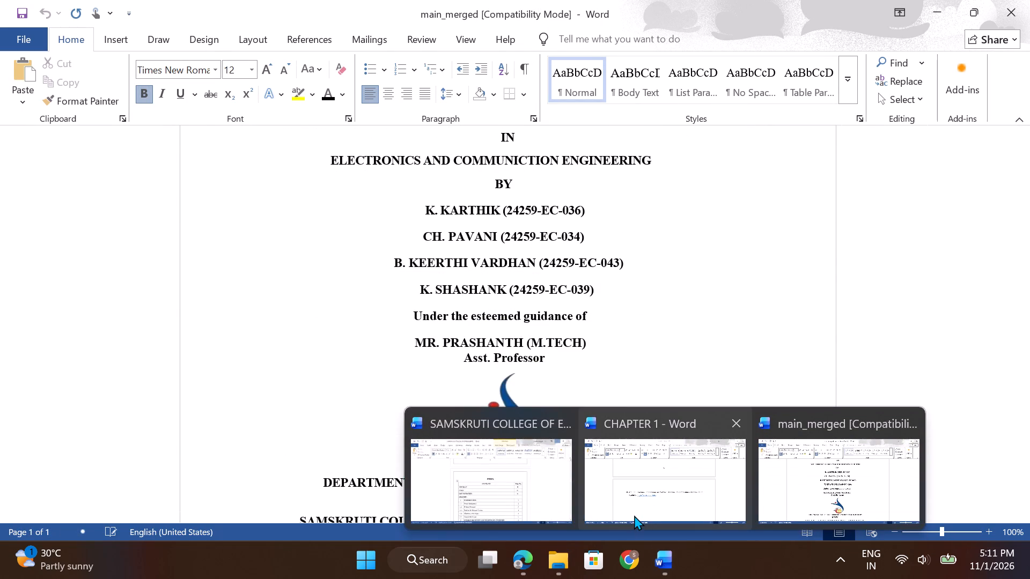
click(523, 562)
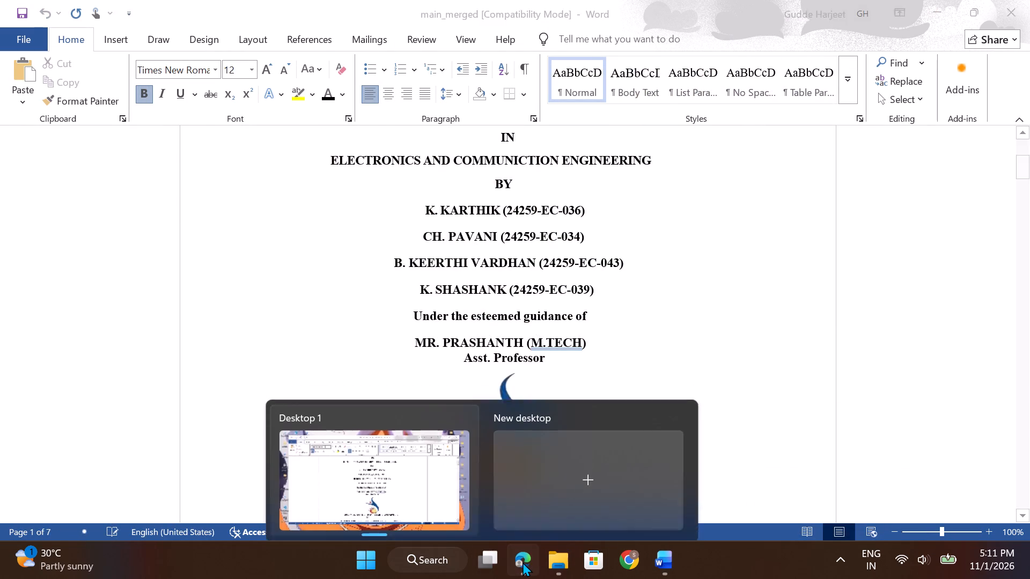
click(342, 0)
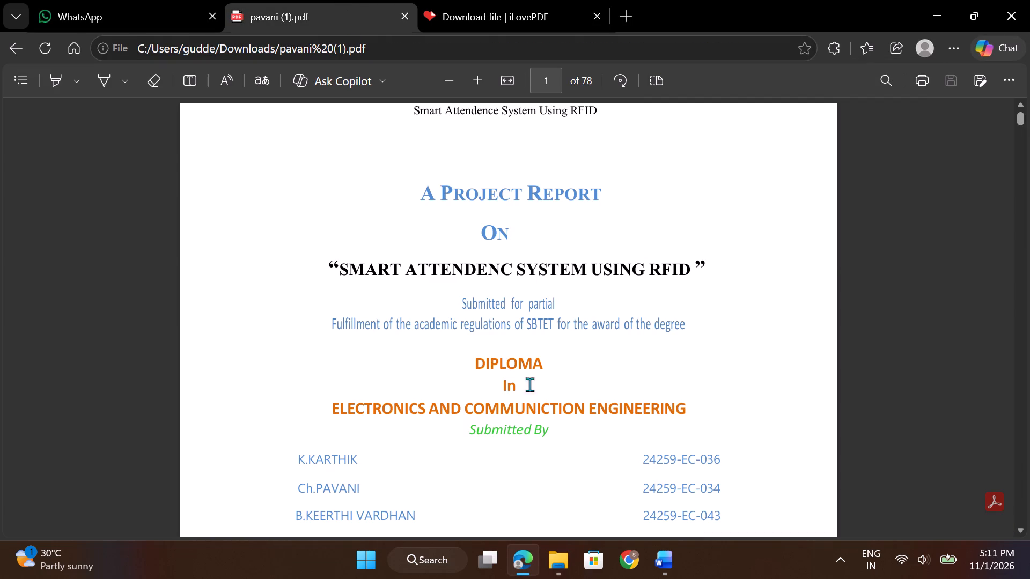
scroll(535, 389, up, 7)
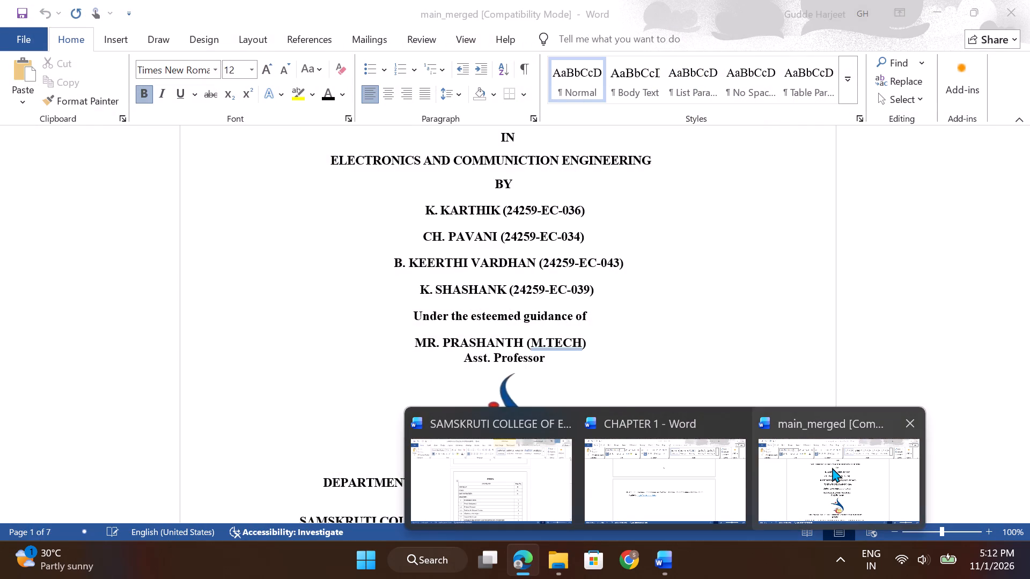
Close the CHAPTER 1 and SAMSKRUTI COLLEGE Word documents, leaving main_merged open.
click(730, 421)
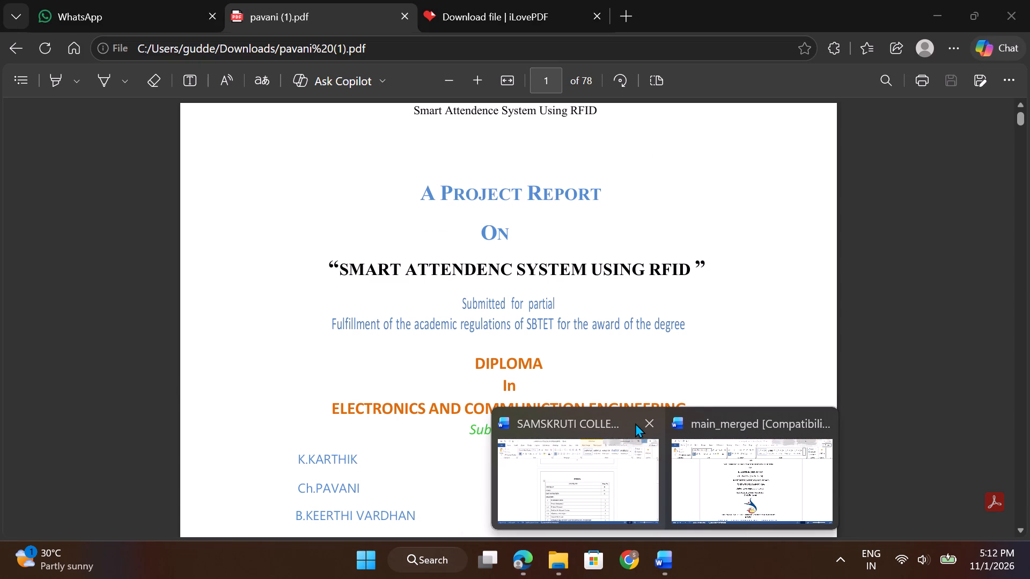
click(642, 423)
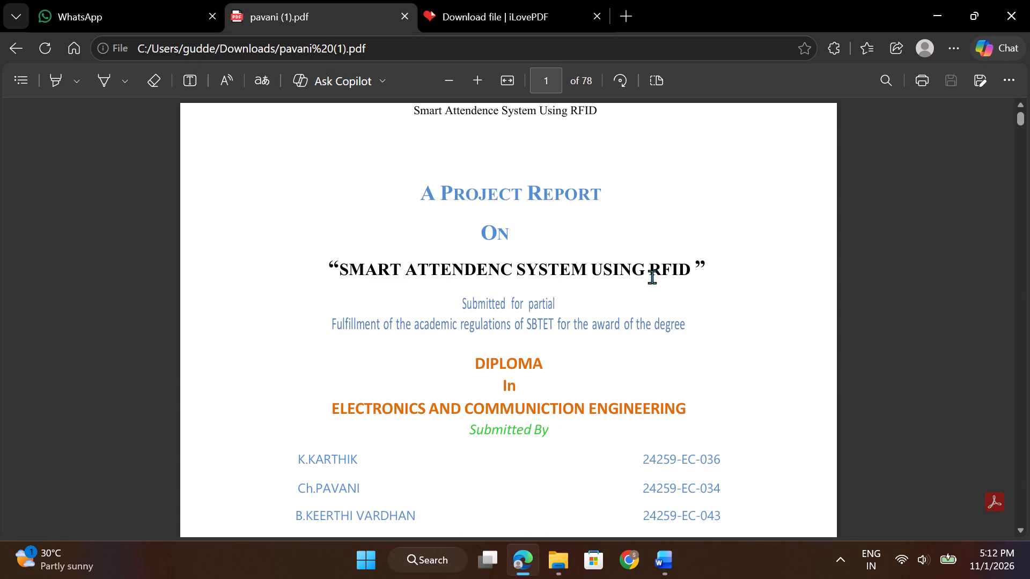
Switch to main_merged in Word and colour the "A PROJECT REPORT ON" and "Submitted for partial Fulfillment…" cover lines theme blue.
key(alt+Tab)
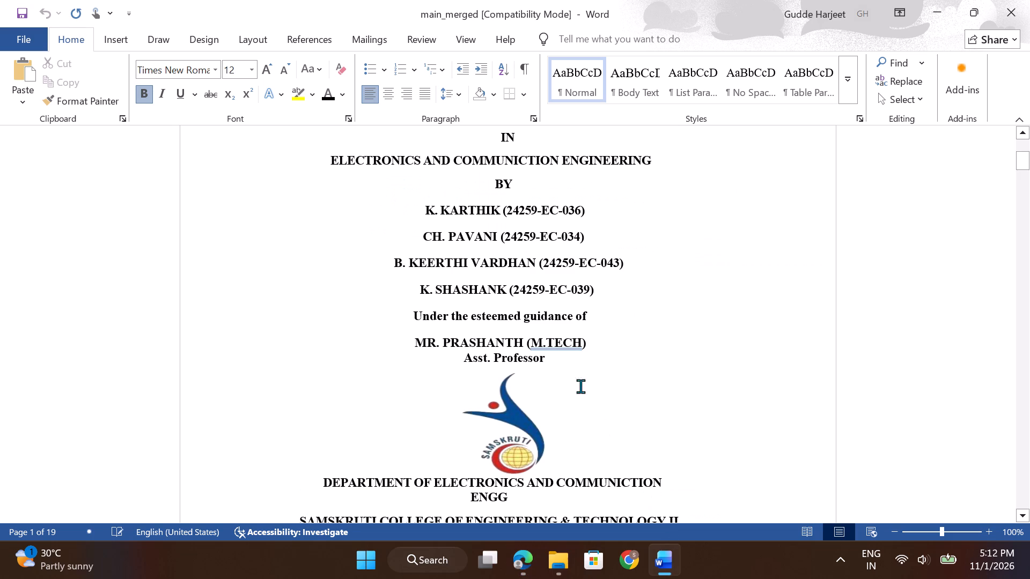
scroll(558, 349, up, 6)
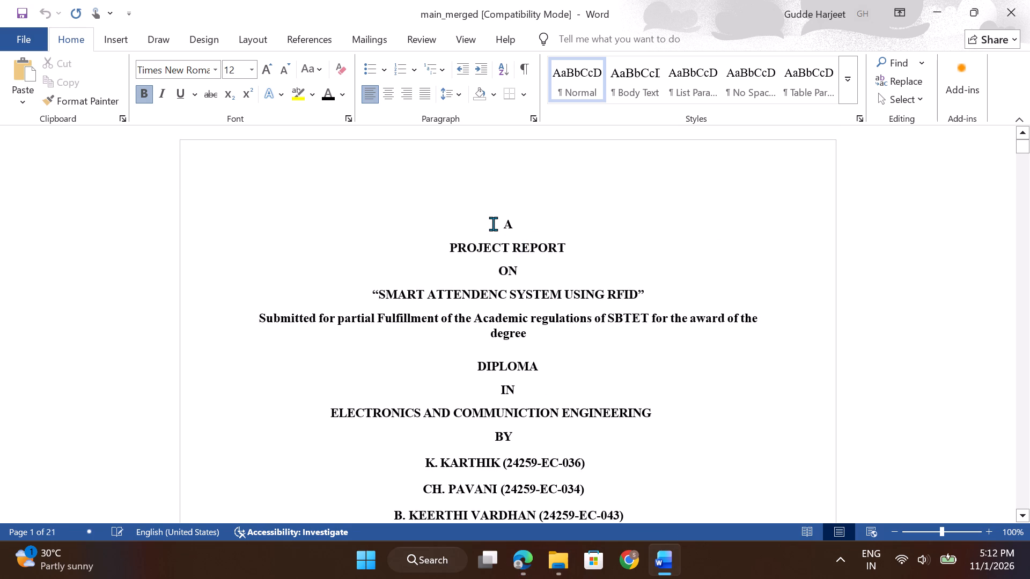
drag(493, 224, 529, 267)
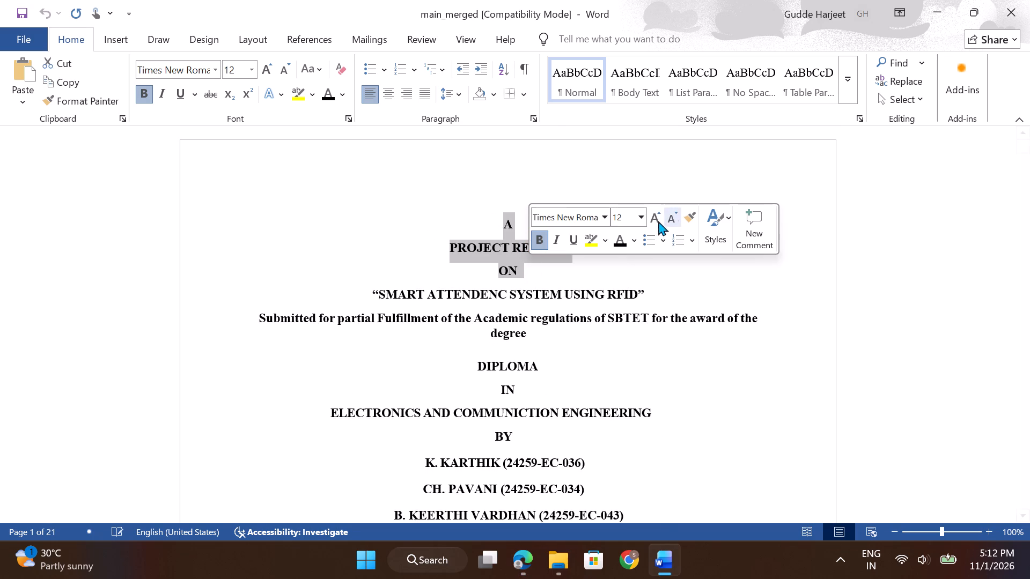
click(630, 238)
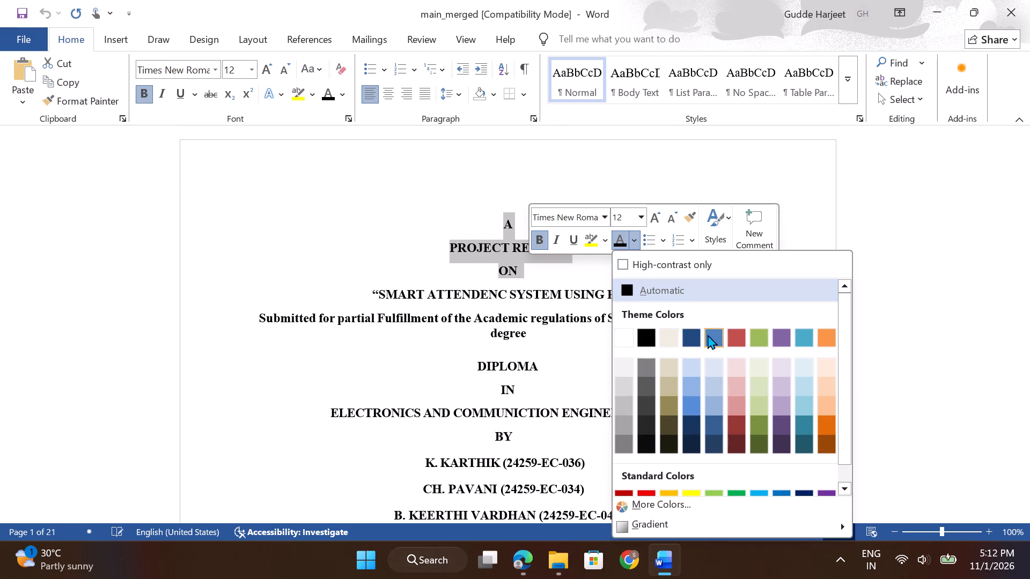
click(709, 335)
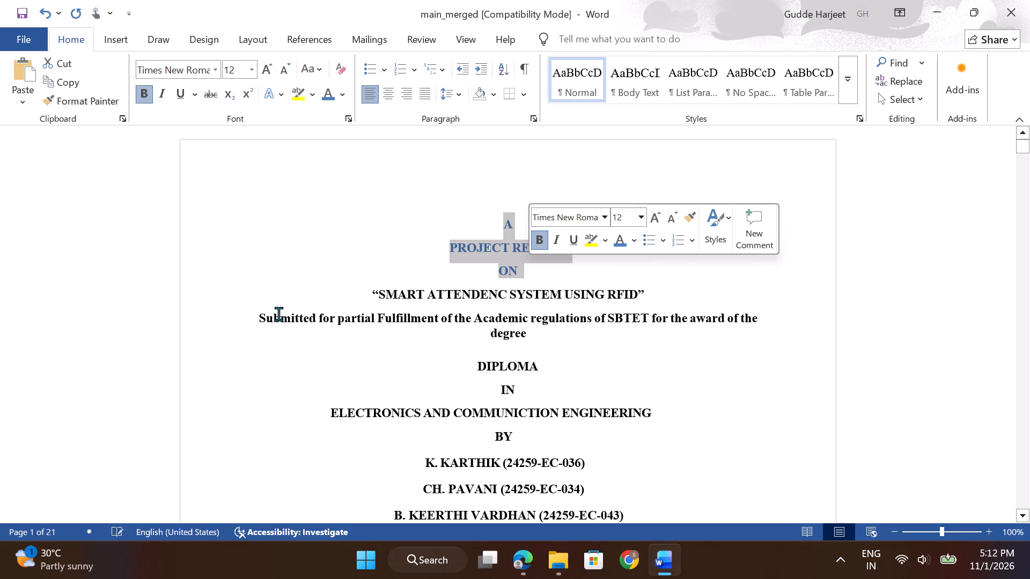
drag(259, 317, 729, 321)
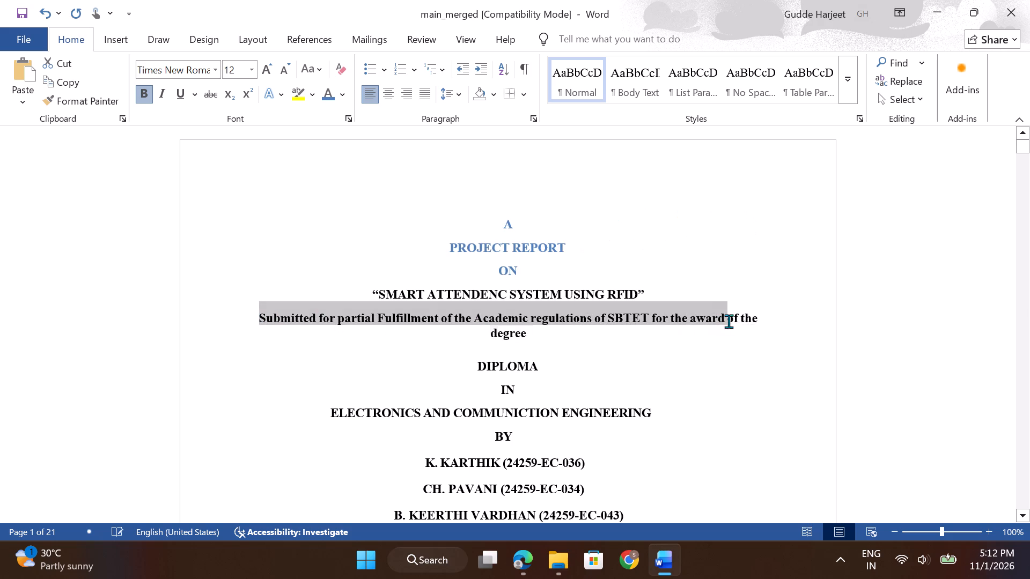
drag(729, 321, 782, 343)
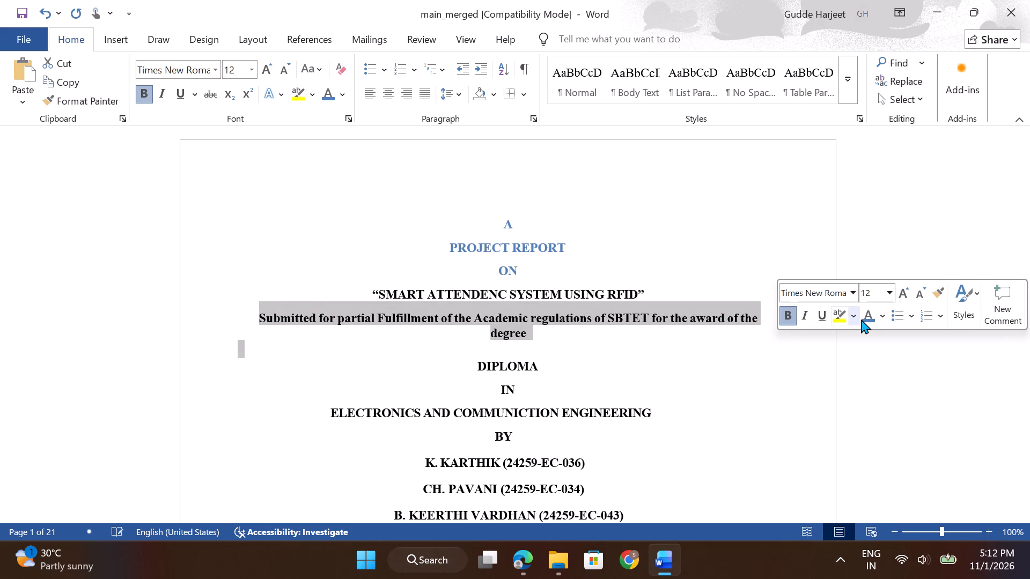
click(861, 319)
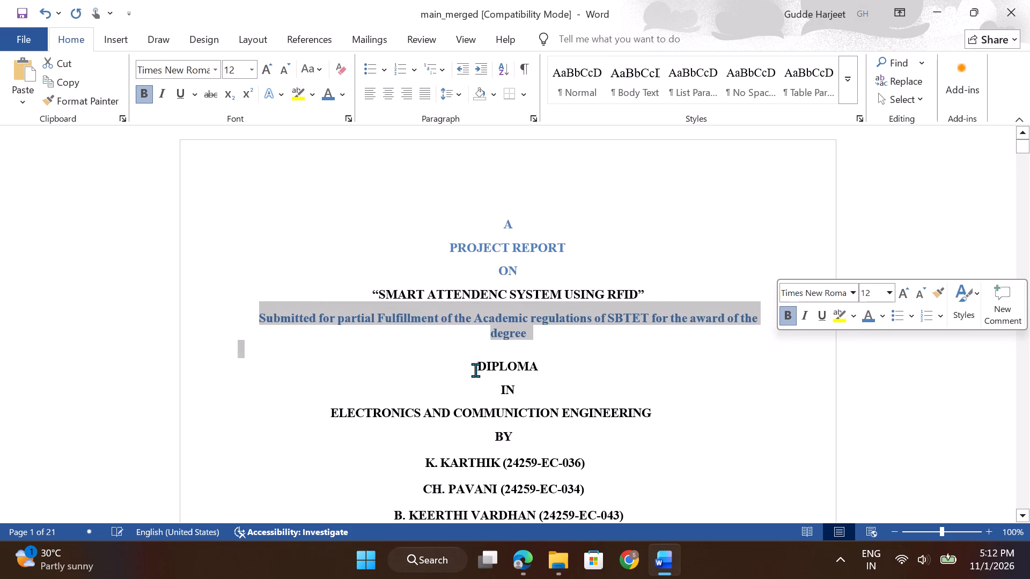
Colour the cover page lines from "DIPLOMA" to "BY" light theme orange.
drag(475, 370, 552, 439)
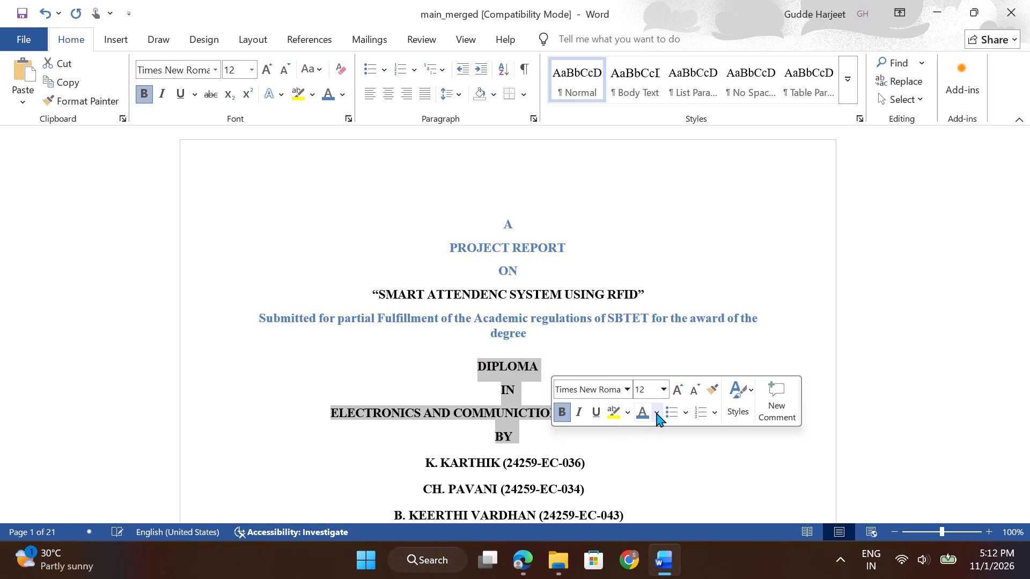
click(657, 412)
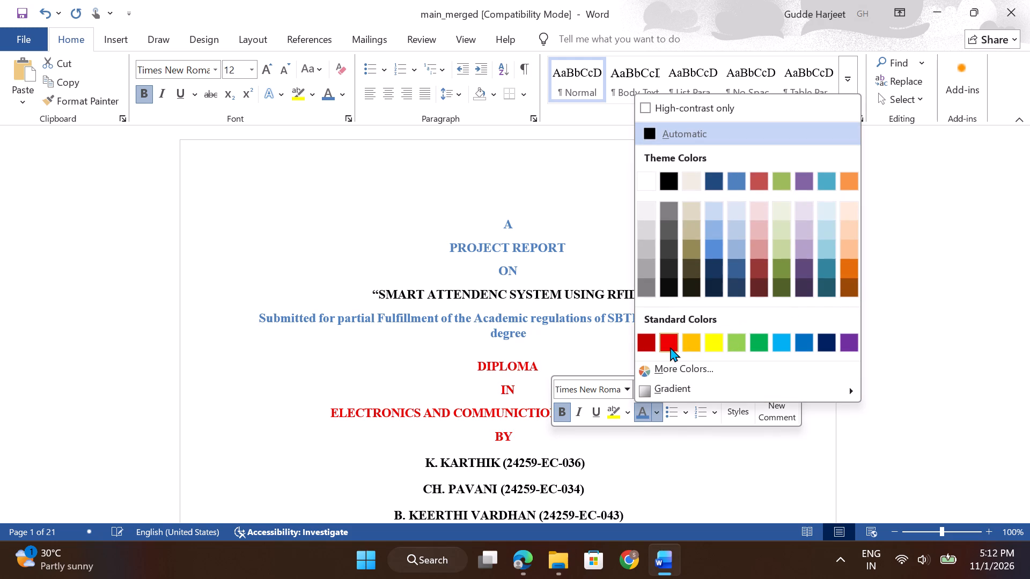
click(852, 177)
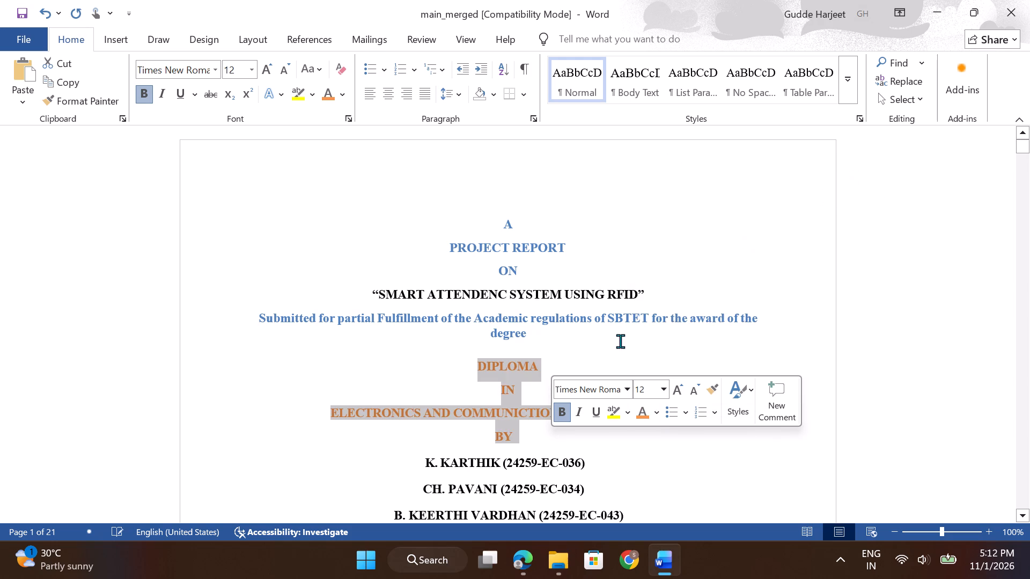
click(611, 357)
Compare with the PDF cover in Edge, and shift Word's "ELECTRONICS AND COMMUNICTION ENGINEERING" line rightward by adding nine leading spaces.
key(alt+Tab)
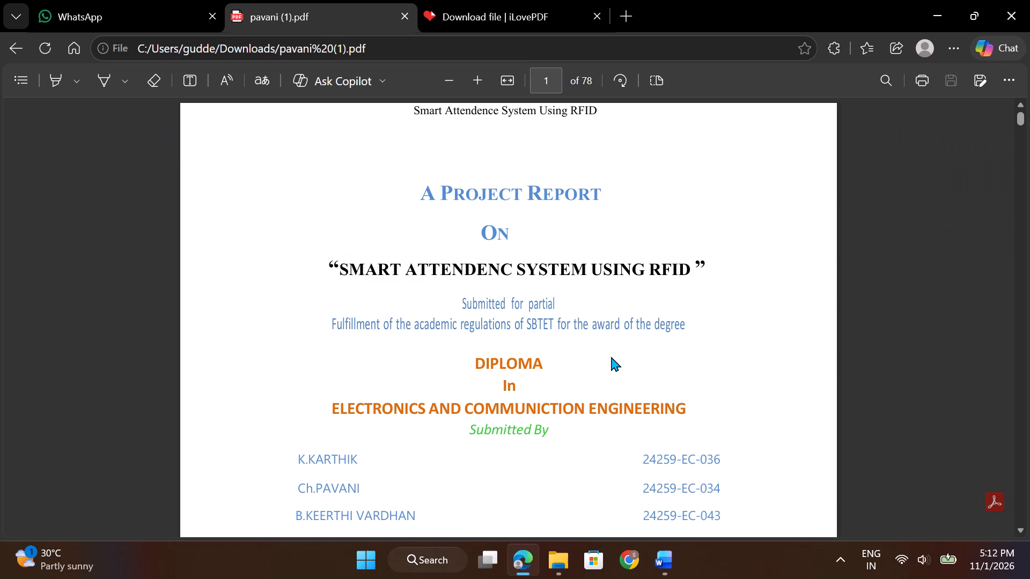
key(alt+Tab)
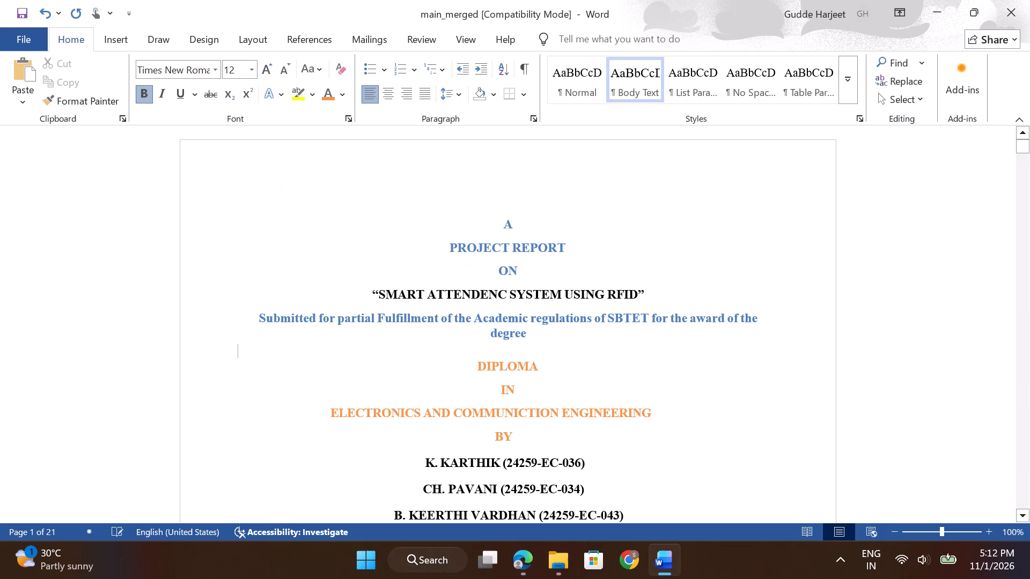
click(326, 417)
key(space)
key(space)
key(space)
key(space)
key(space)
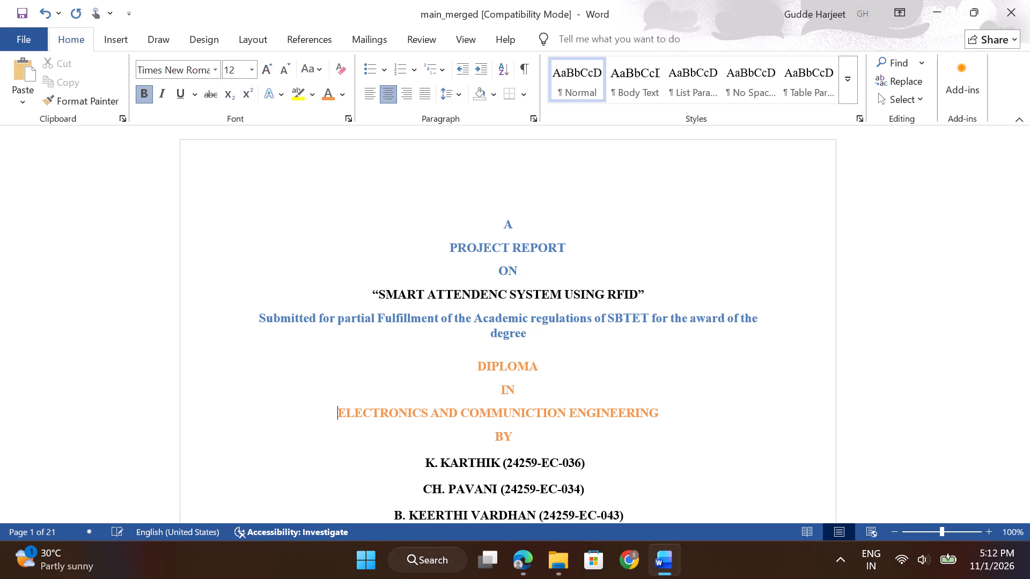
key(space)
key(space)
key(space)
key(space)
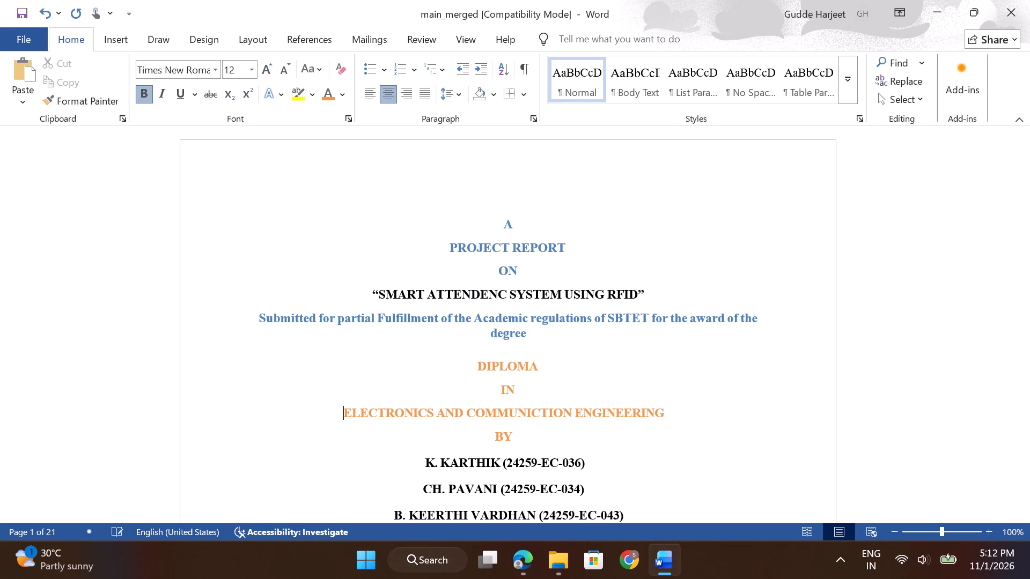
Recolour the cover page lines from "DIPLOMA" to "BY" a darker orange.
drag(476, 360, 619, 454)
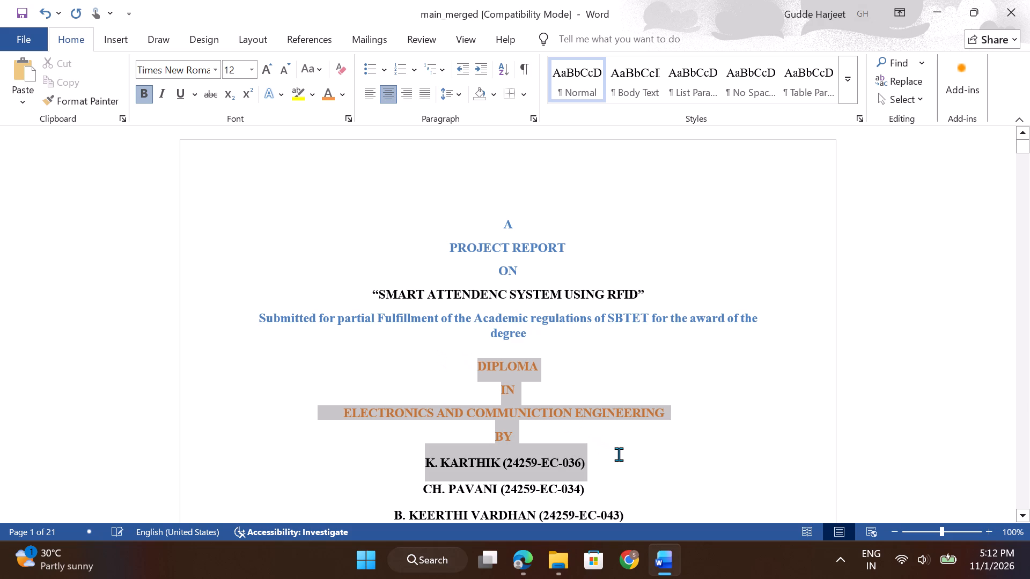
drag(619, 454, 567, 438)
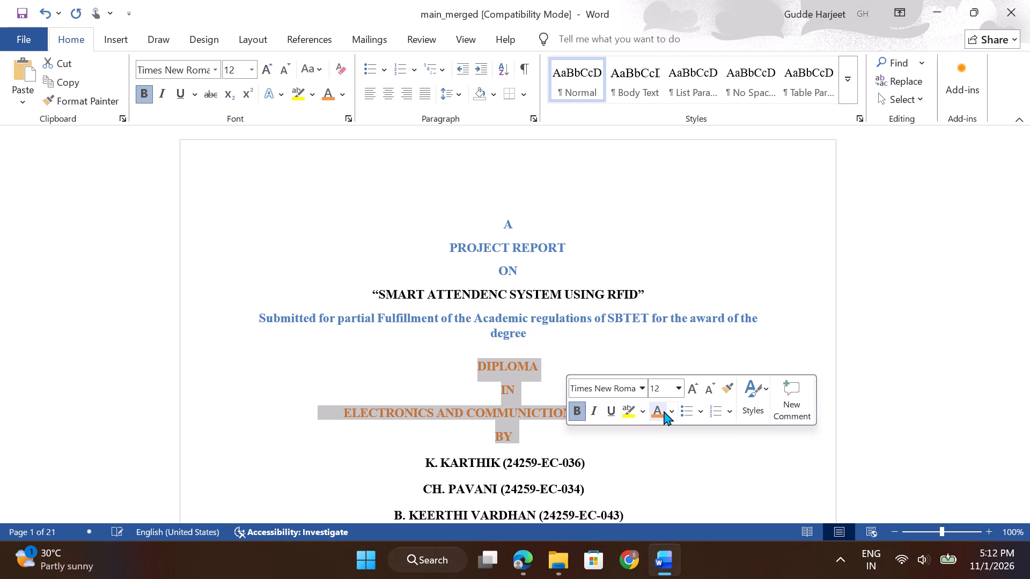
click(671, 411)
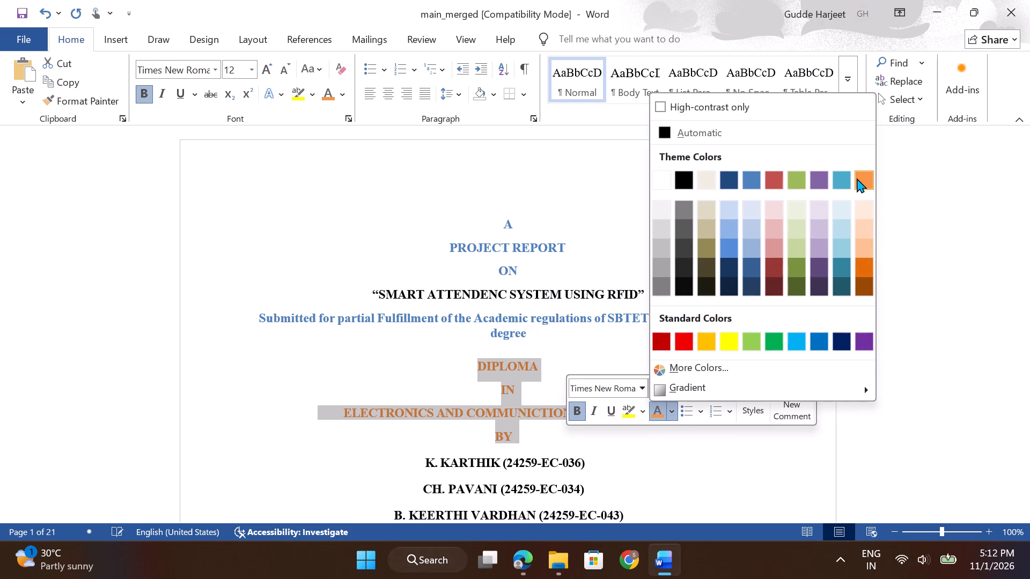
Apply the darker orange theme shade to the selected cover lines from "DIPLOMA" to "BY".
click(866, 273)
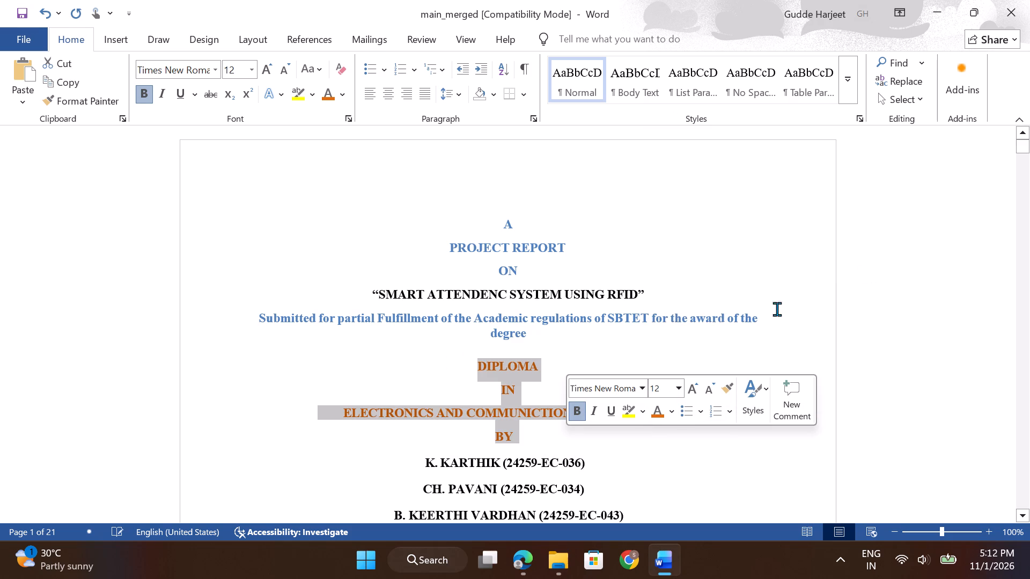
Remove the indent before the cover line "BY" and extend its text to "SUBMITTED BY".
click(484, 434)
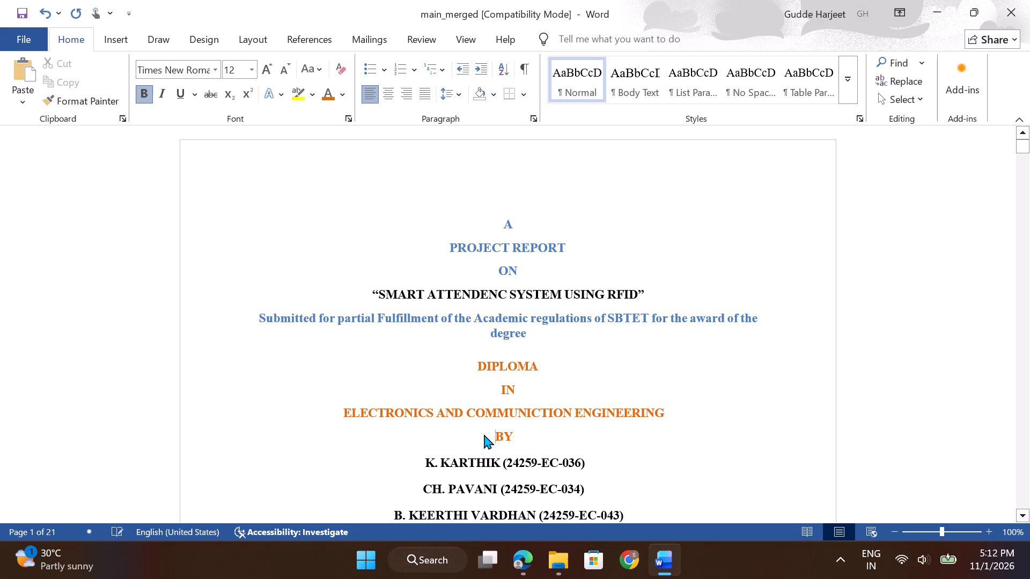
click(484, 434)
key(BackSpace)
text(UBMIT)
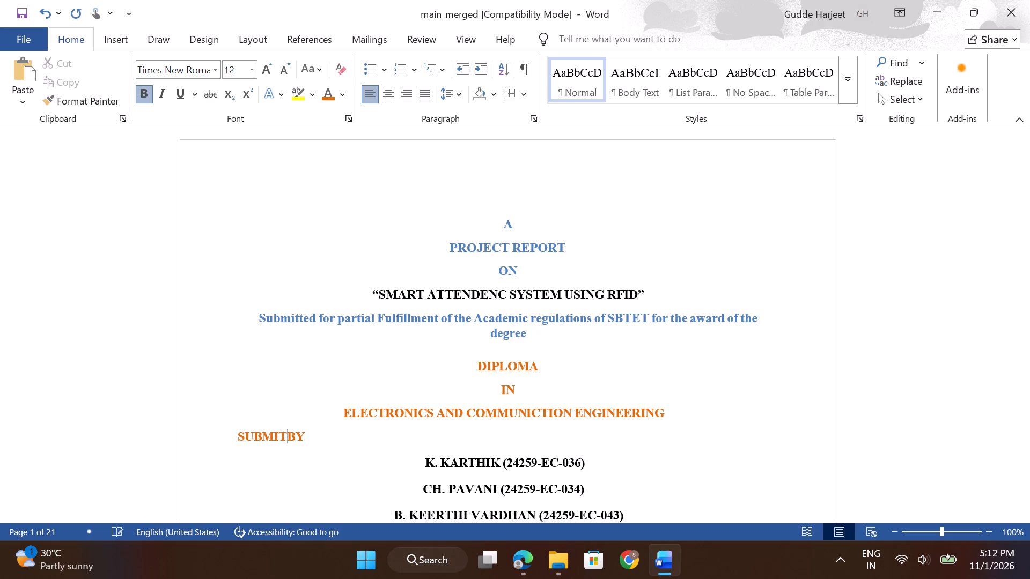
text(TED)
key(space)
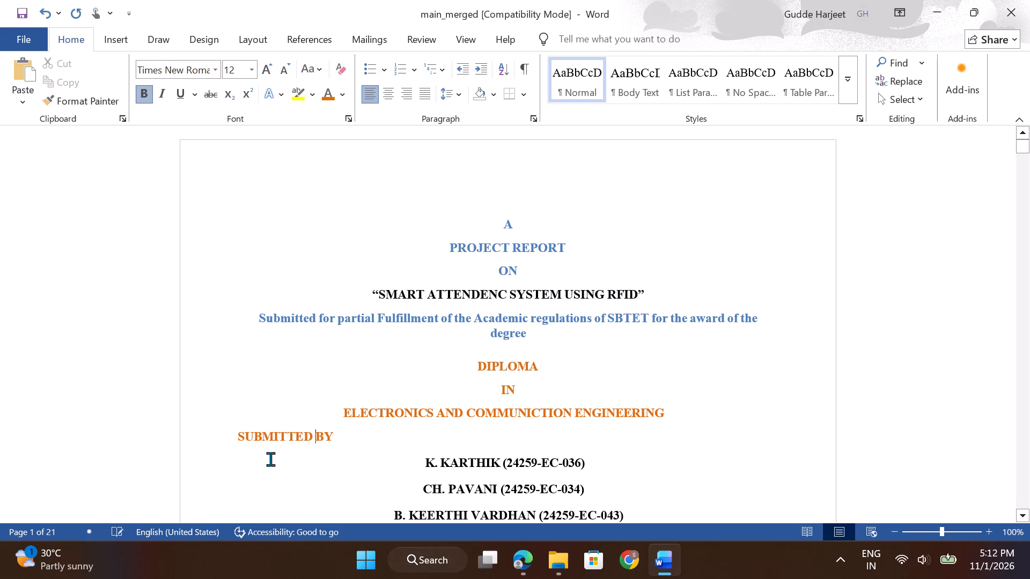
Shift the "SUBMITTED BY" line to the middle of the cover page by adding 26 leading spaces.
click(237, 436)
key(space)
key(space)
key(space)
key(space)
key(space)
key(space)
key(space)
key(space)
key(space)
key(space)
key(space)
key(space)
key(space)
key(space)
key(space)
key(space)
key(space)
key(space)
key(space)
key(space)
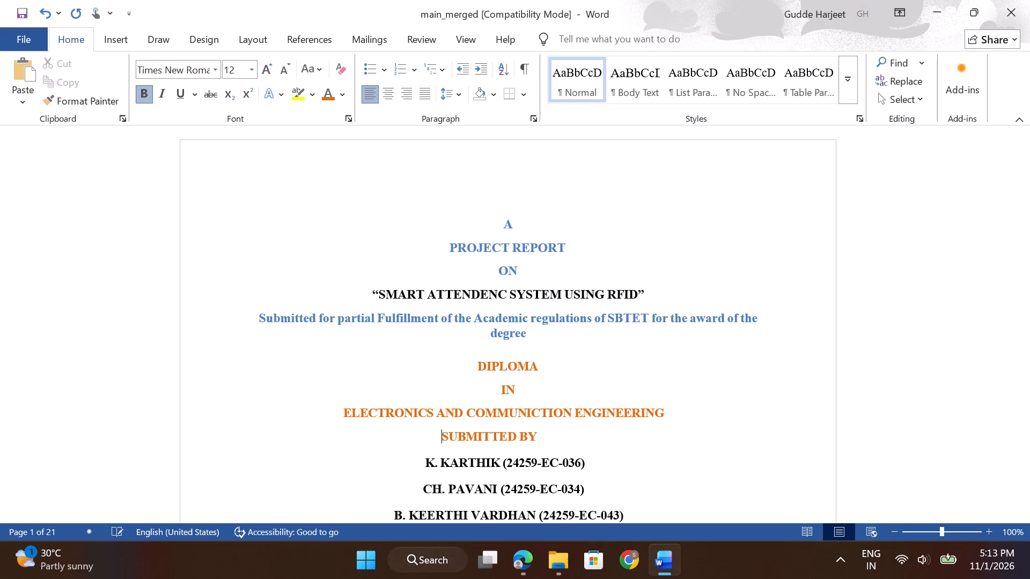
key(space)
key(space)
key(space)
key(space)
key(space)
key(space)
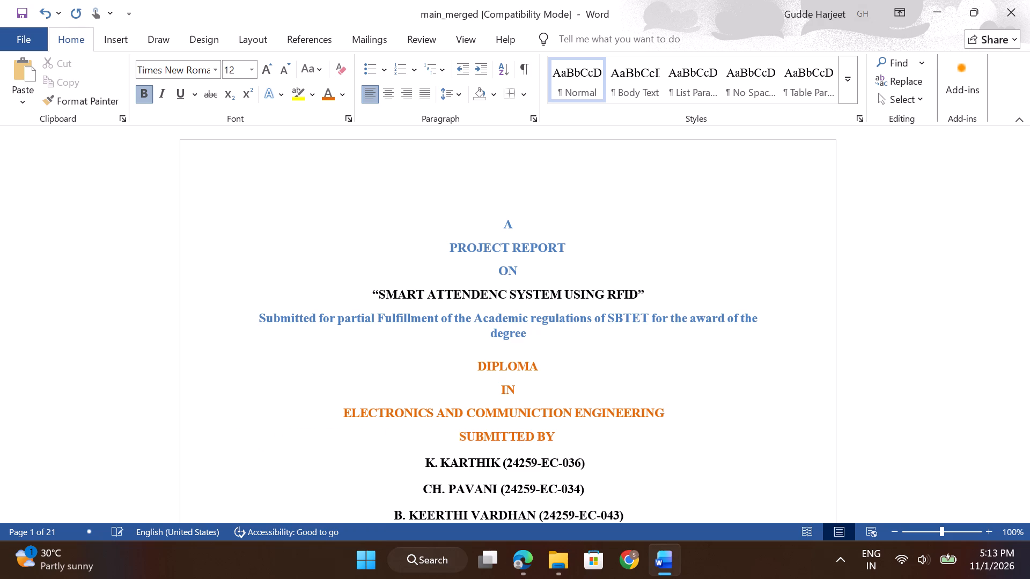
Check the student list on the PDF cover in Edge, and open the font colour choices for Word's four student name-and-number lines.
scroll(237, 436, down, 1)
key(alt+Tab)
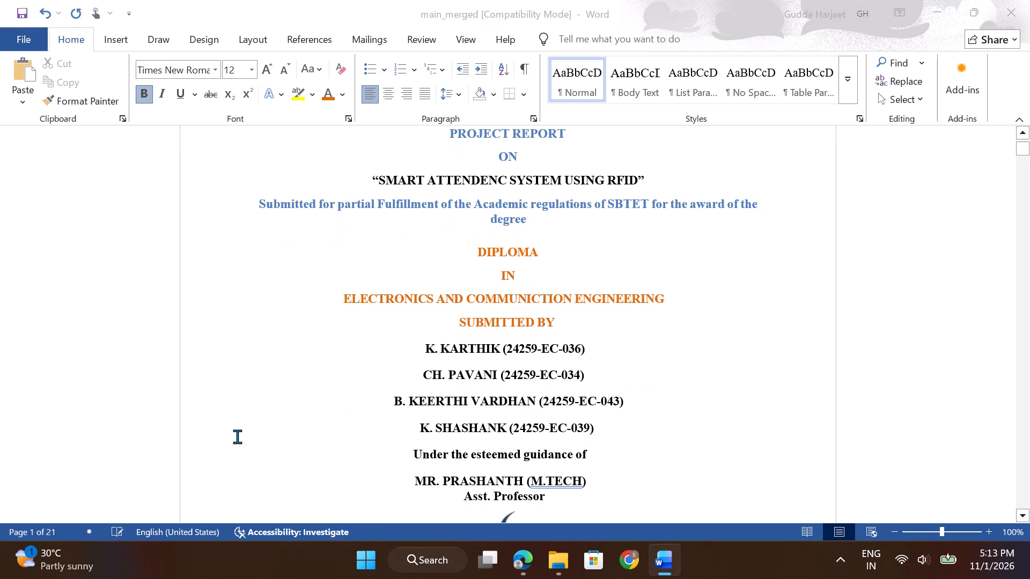
scroll(237, 436, down, 1)
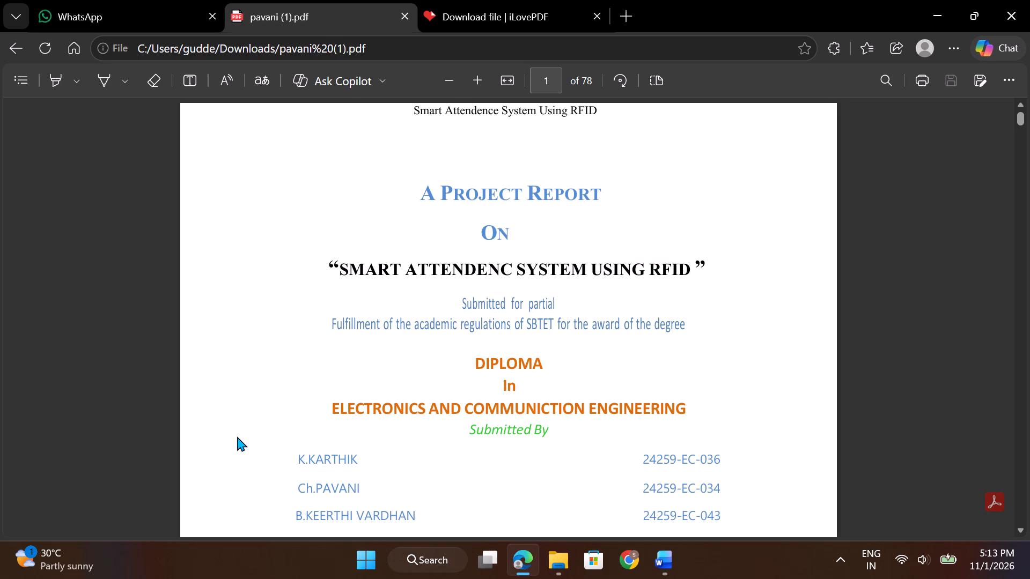
scroll(237, 436, down, 1)
key(alt+Tab)
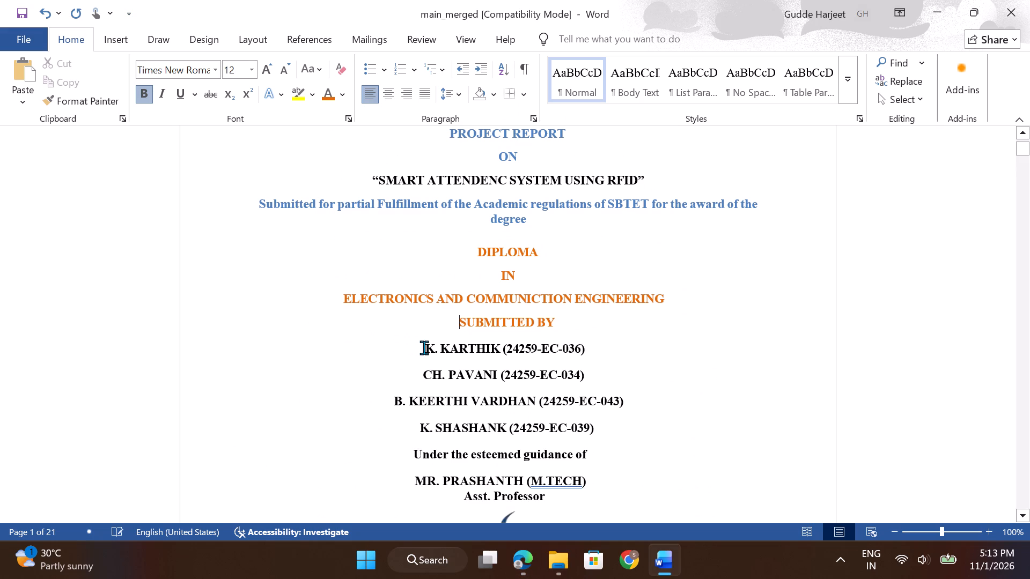
drag(424, 347, 617, 433)
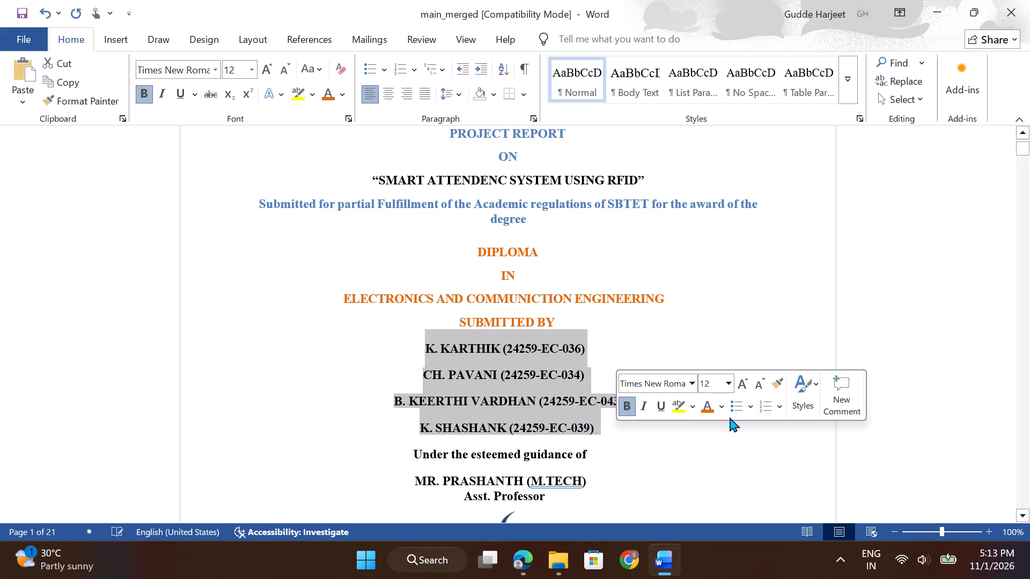
click(718, 411)
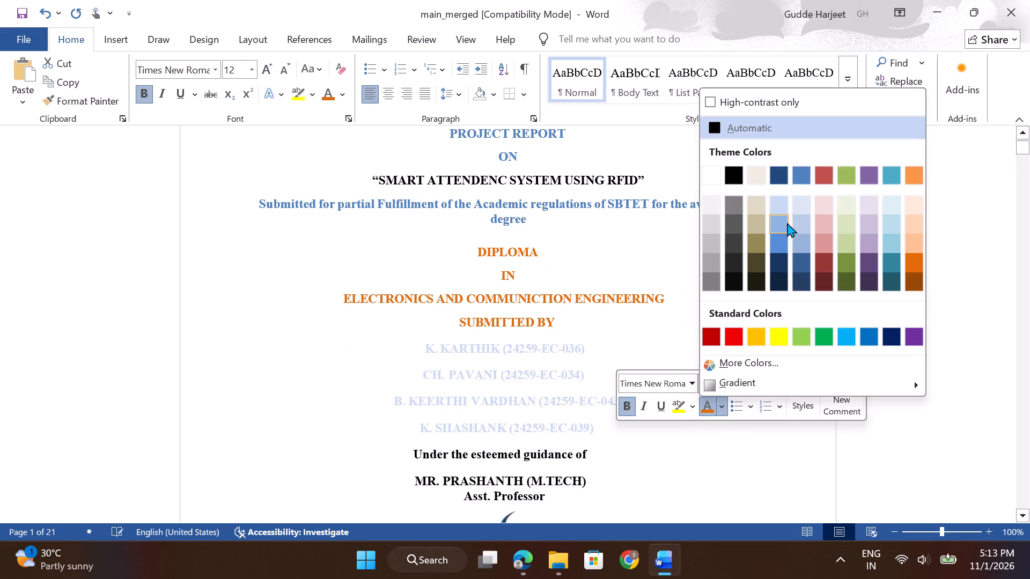
Colour the four student name and roll number lines medium blue.
click(782, 247)
click(634, 341)
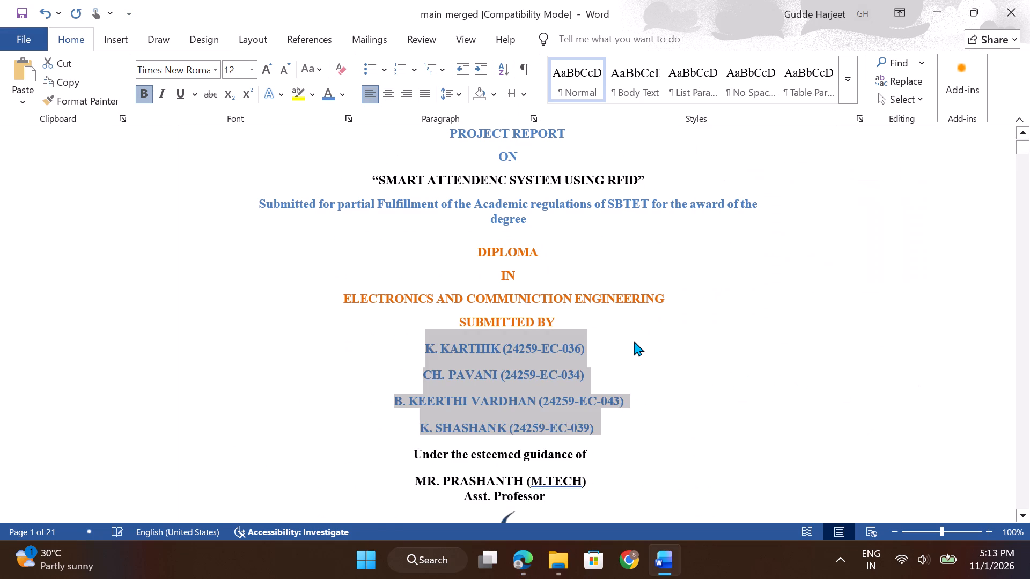
Check the guide lines on the PDF cover in Edge, and colour Word's guide name and "Asst. Professor" lines standard red.
key(alt+Tab)
scroll(634, 341, down, 2)
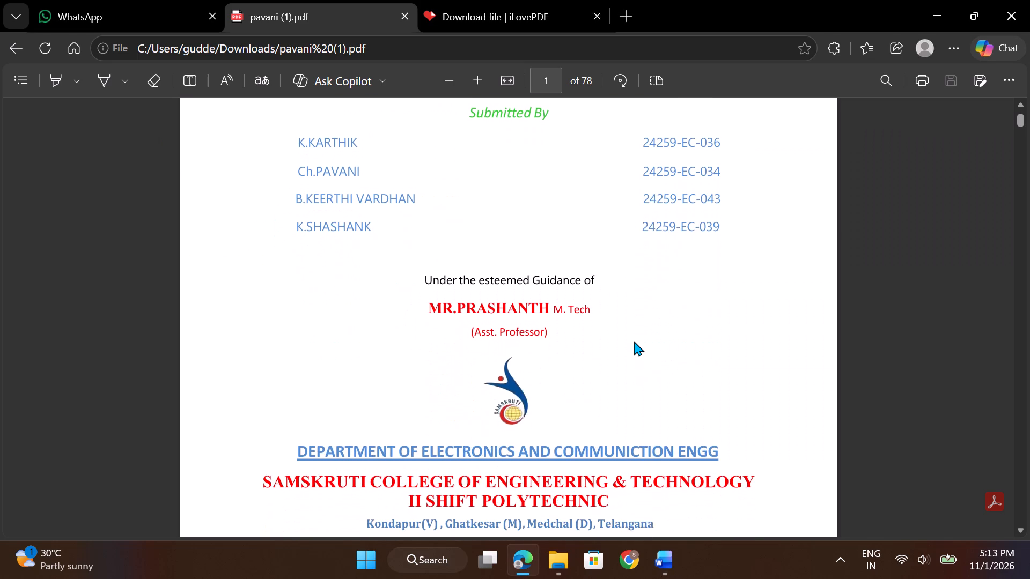
scroll(634, 341, down, 1)
key(alt+Tab)
scroll(466, 480, down, 1)
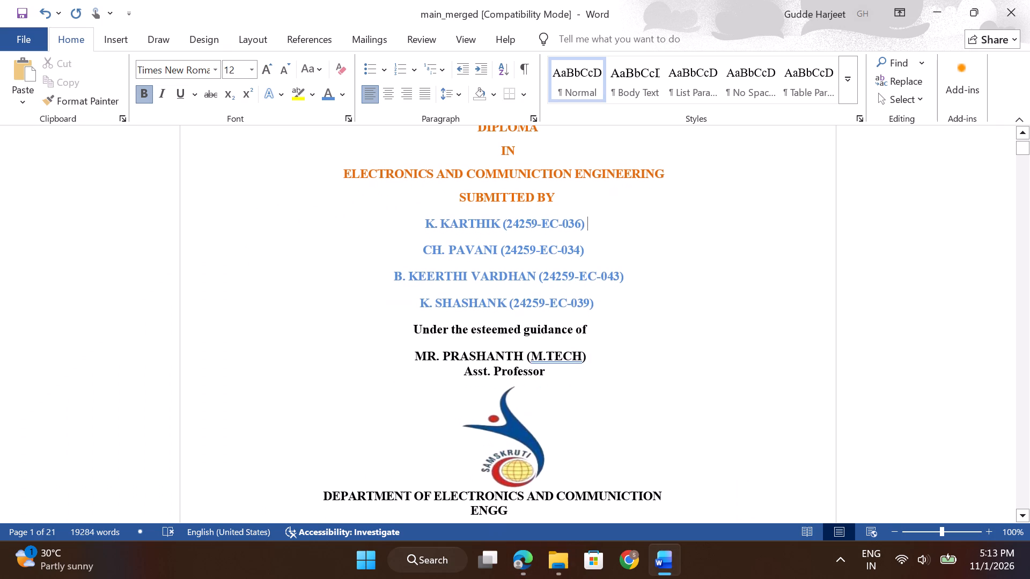
drag(414, 352, 583, 371)
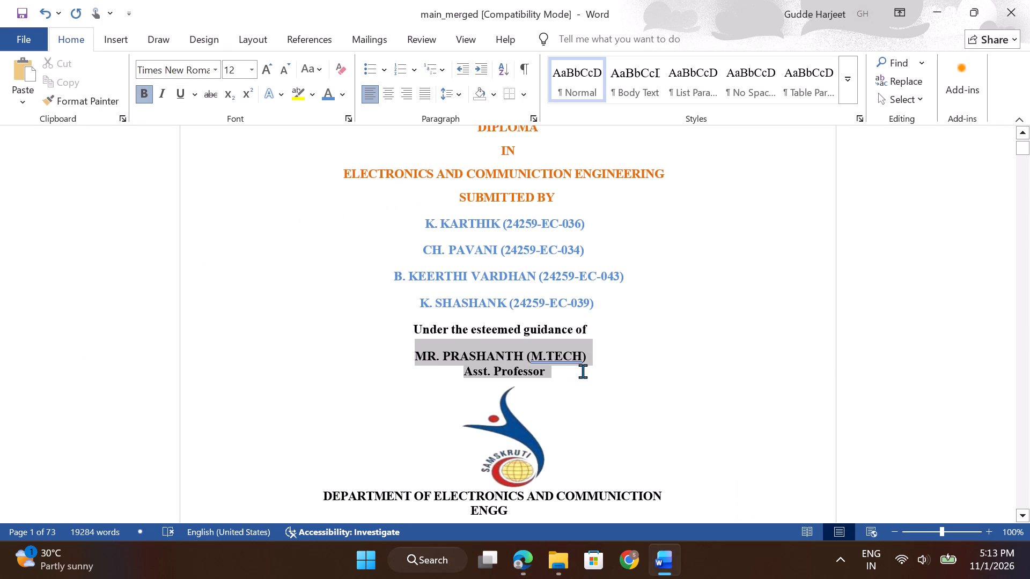
click(682, 345)
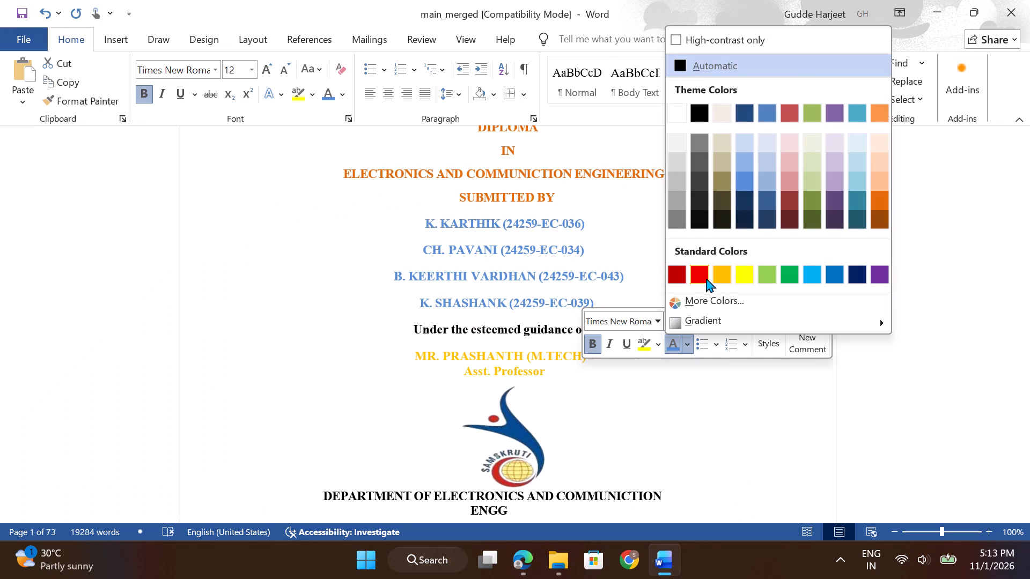
click(699, 274)
click(657, 405)
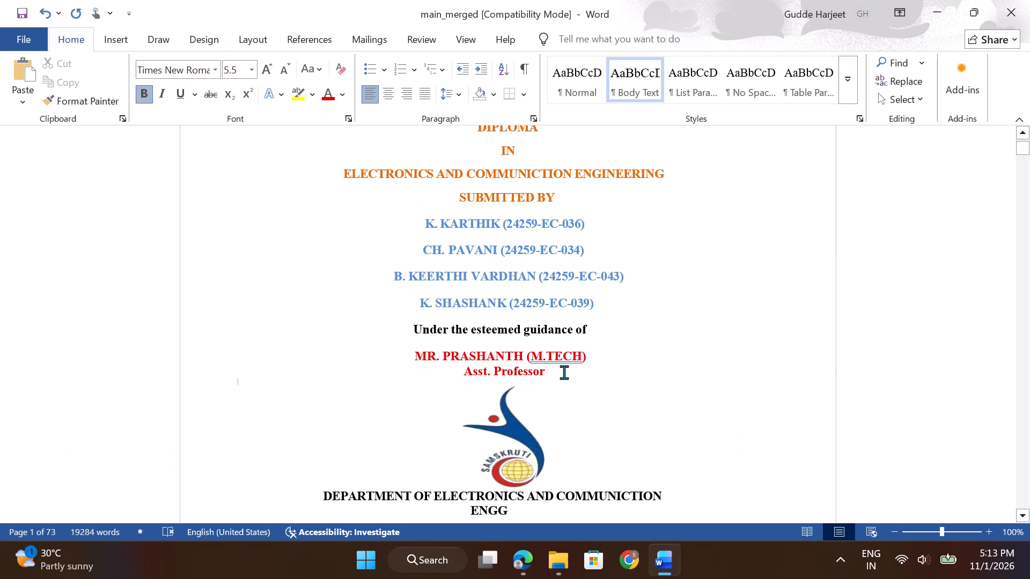
Set the font size of "M.TECH" beside the guide's name to 10.
click(580, 354)
drag(580, 354, 532, 353)
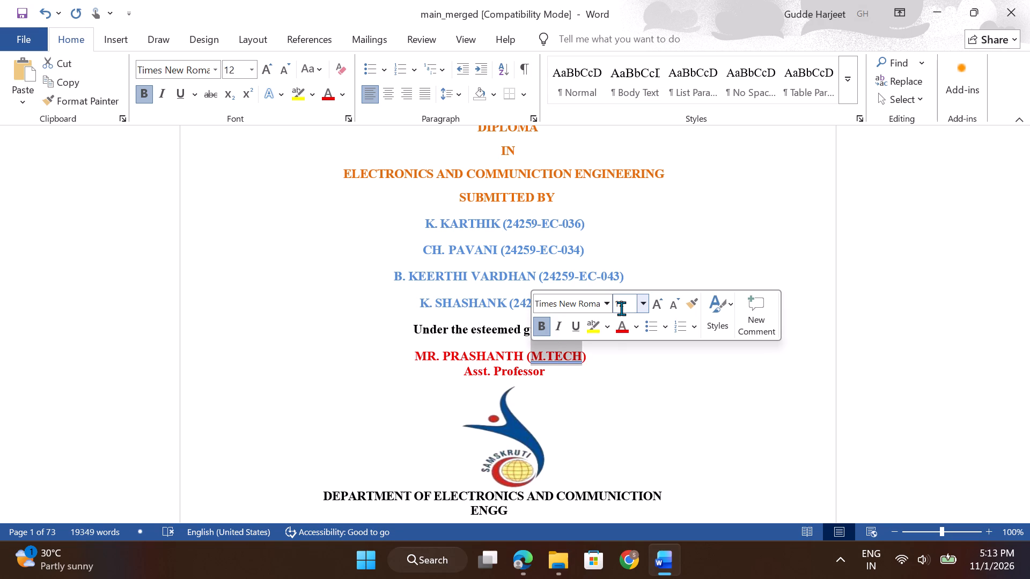
click(621, 308)
text(10)
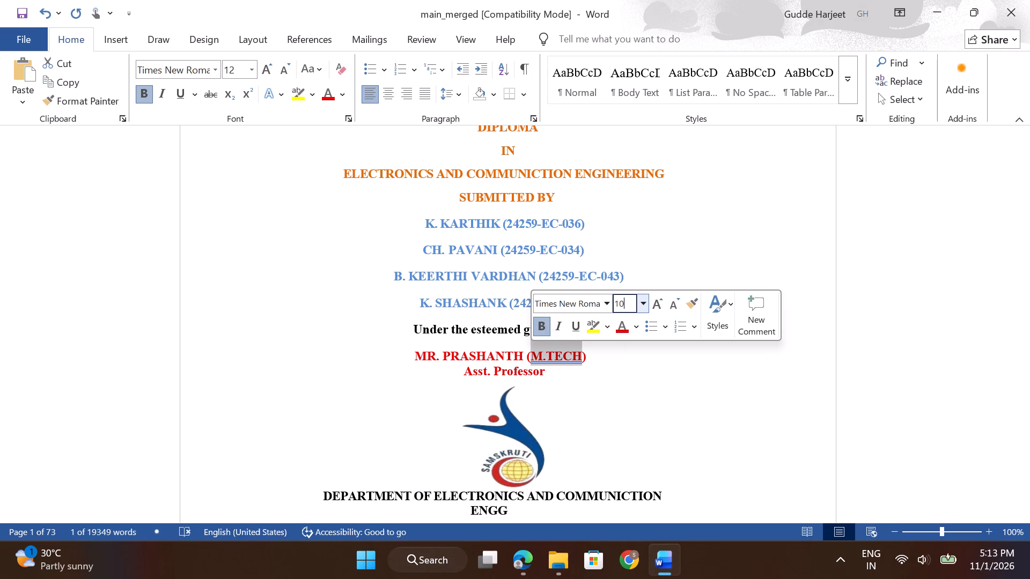
key(Return)
click(646, 464)
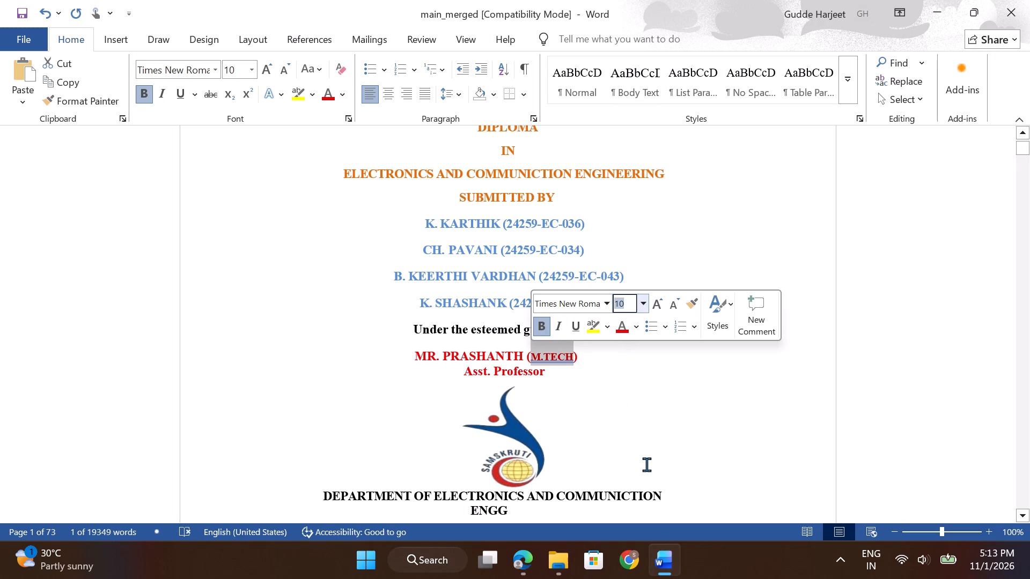
Check the qualification's capitalisation in Edge's PDF, and retype Word's "M.TECH" as "M.Tech".
key(alt+Tab)
key(alt+Tab)
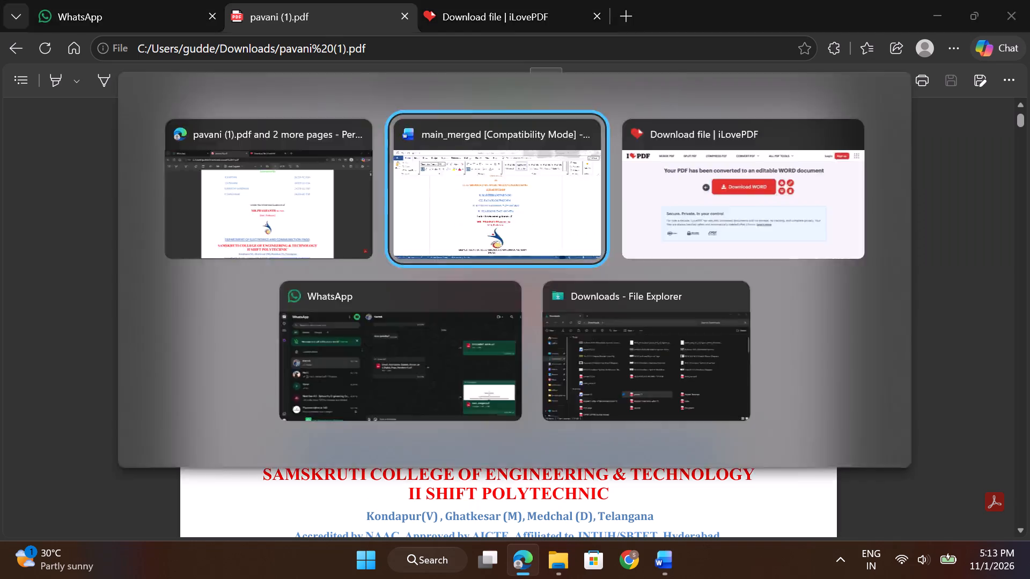
click(575, 354)
key(BackSpace)
key(BackSpace)
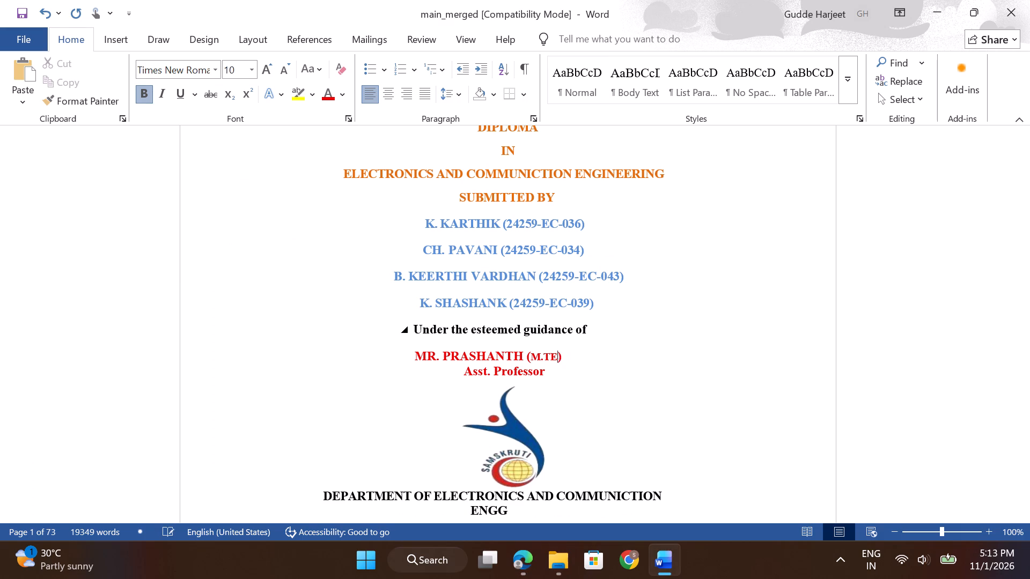
key(BackSpace)
text(ECH)
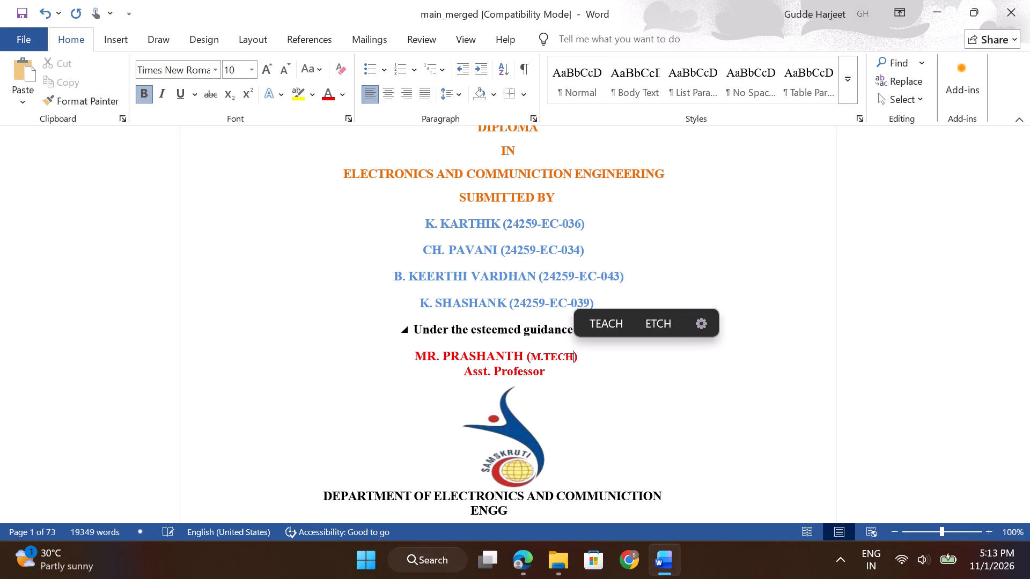
key(BackSpace)
key(BackSpace)
key(BackSpace)
text(ech)
Check the department line in Edge's PDF, and underline and colour medium blue Word's "DEPARTMENT OF ELECTRONICS AND COMMUNICTION ENGG".
key(alt+Tab)
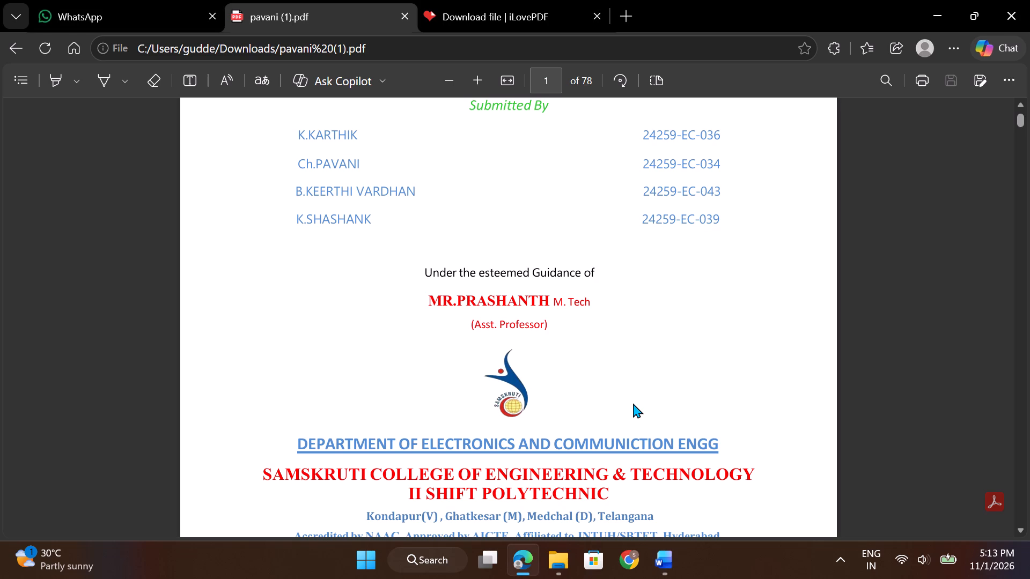
key(alt+Tab)
scroll(556, 429, down, 1)
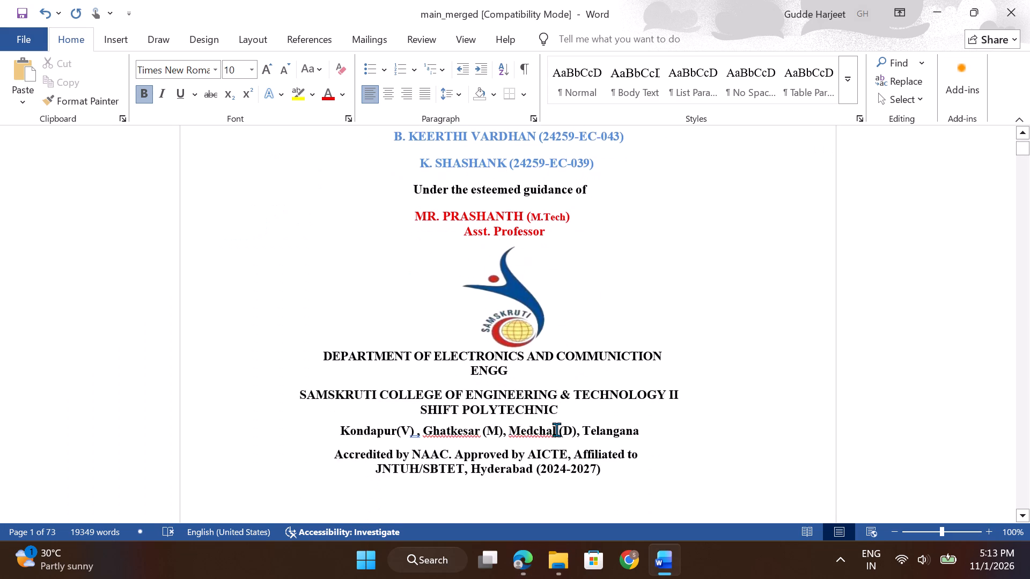
scroll(556, 429, down, 1)
drag(325, 336, 519, 343)
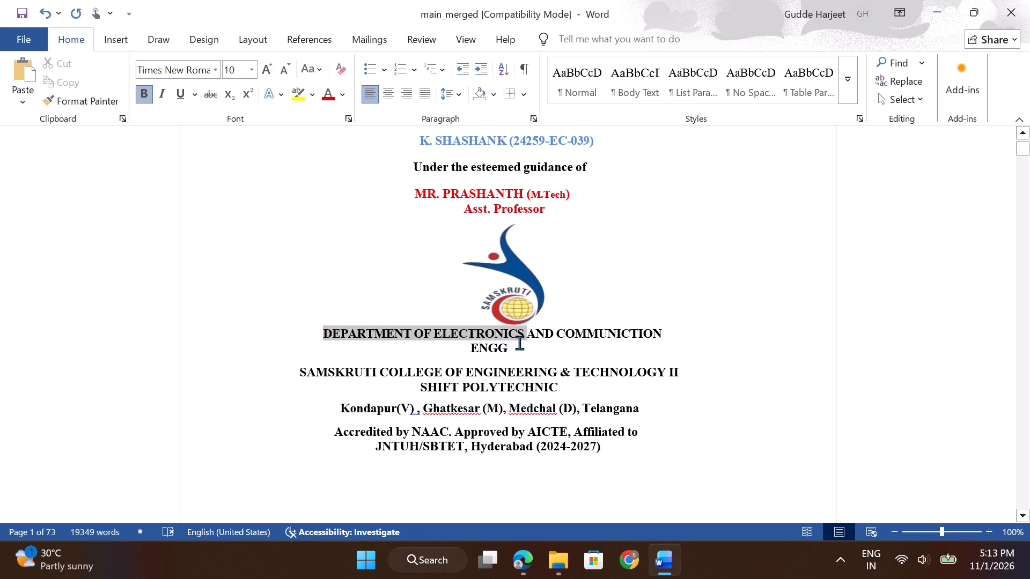
drag(519, 343, 534, 351)
click(584, 328)
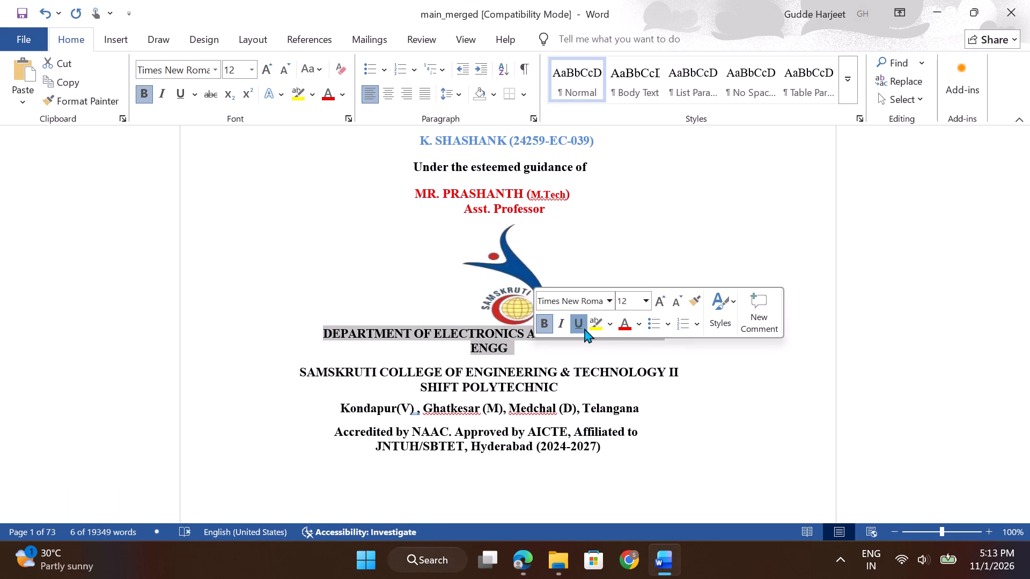
click(636, 326)
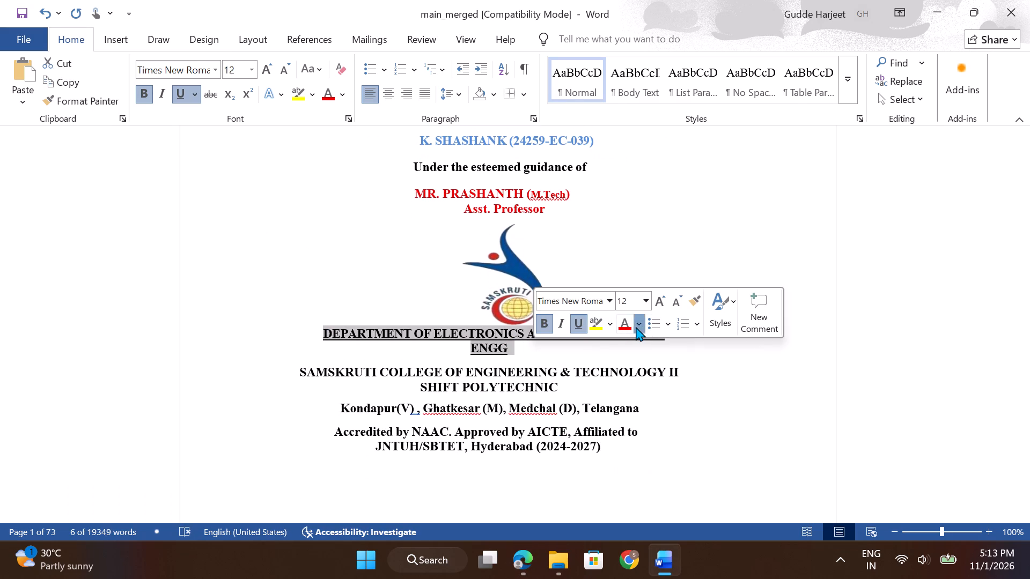
click(696, 158)
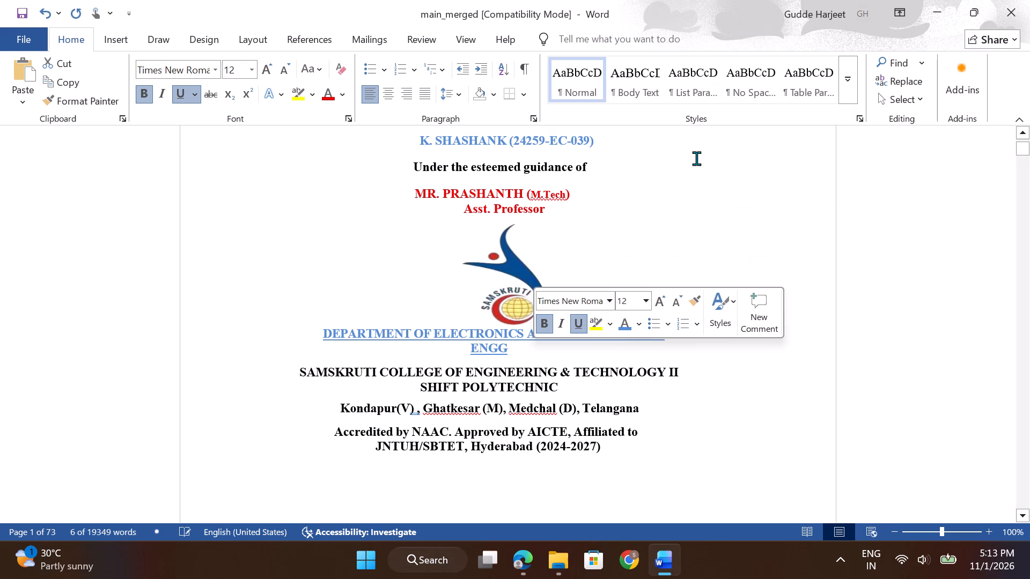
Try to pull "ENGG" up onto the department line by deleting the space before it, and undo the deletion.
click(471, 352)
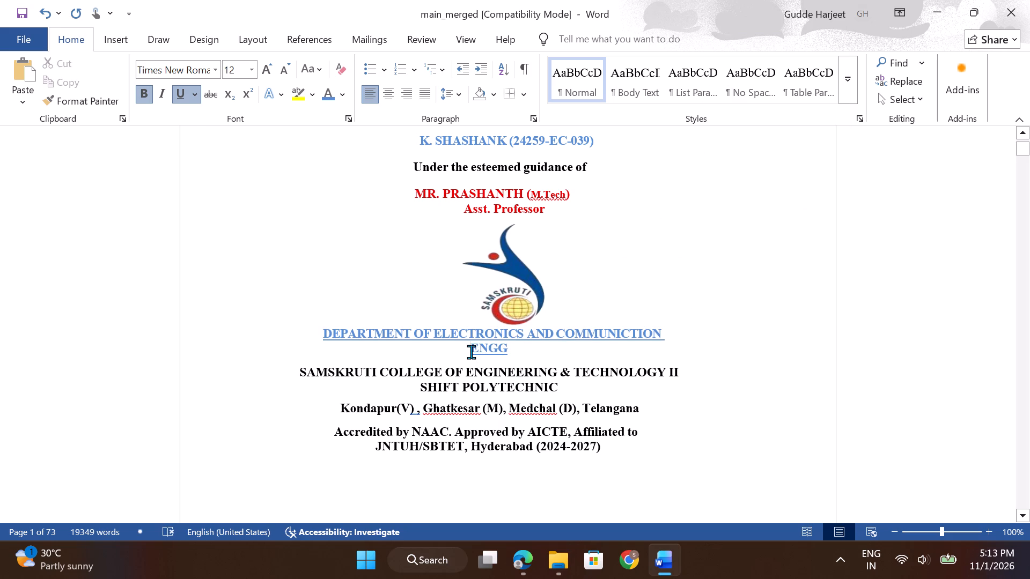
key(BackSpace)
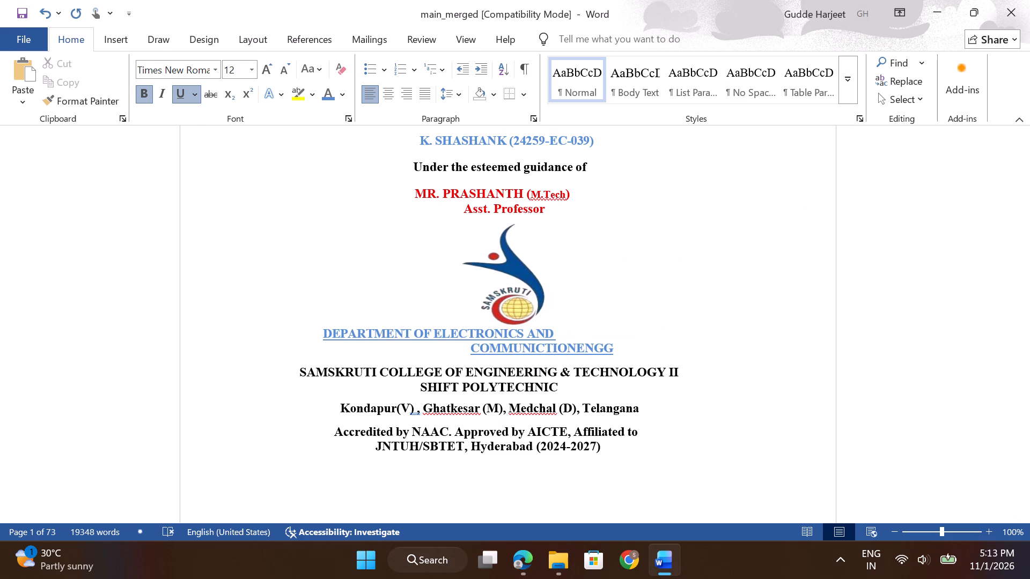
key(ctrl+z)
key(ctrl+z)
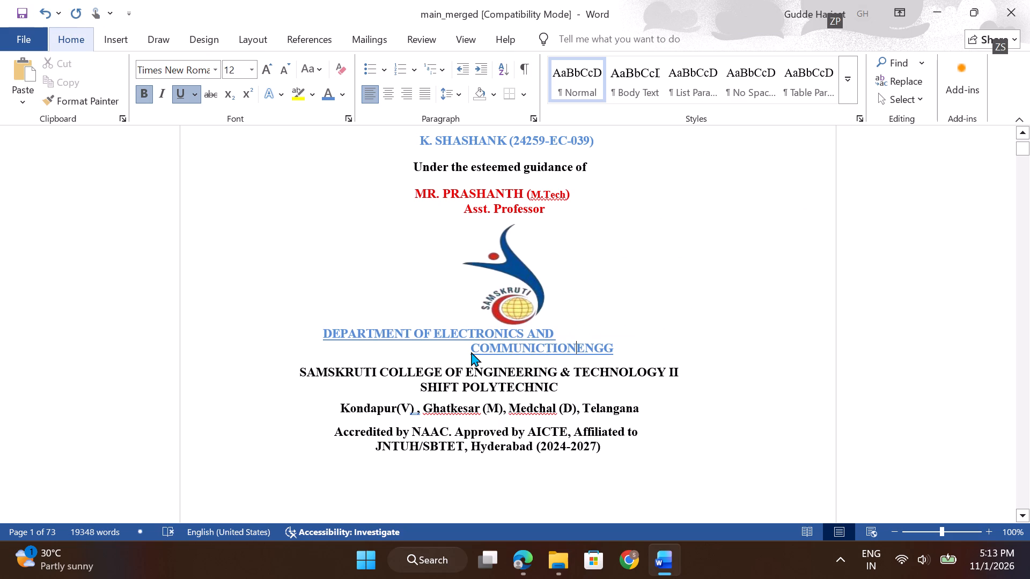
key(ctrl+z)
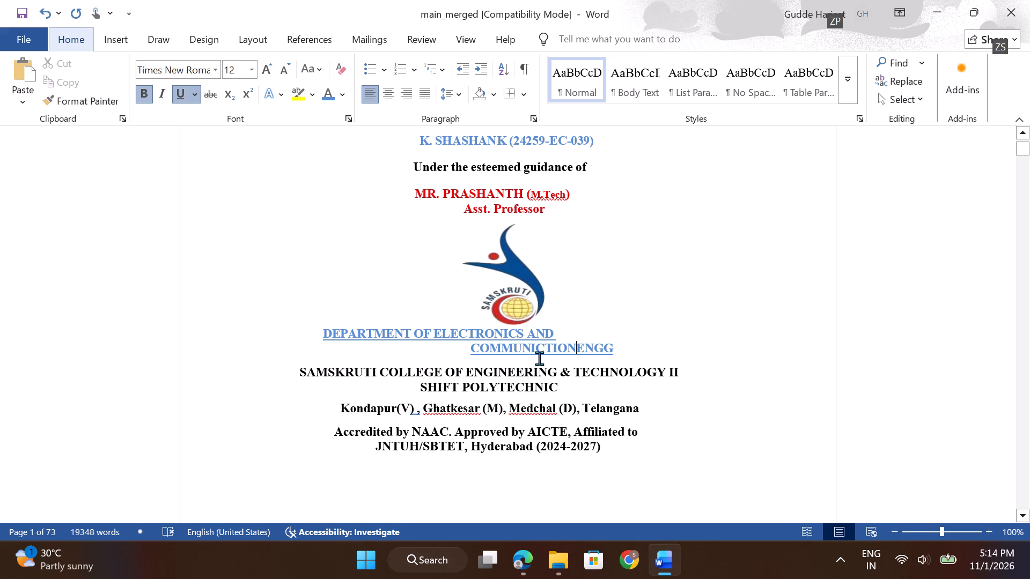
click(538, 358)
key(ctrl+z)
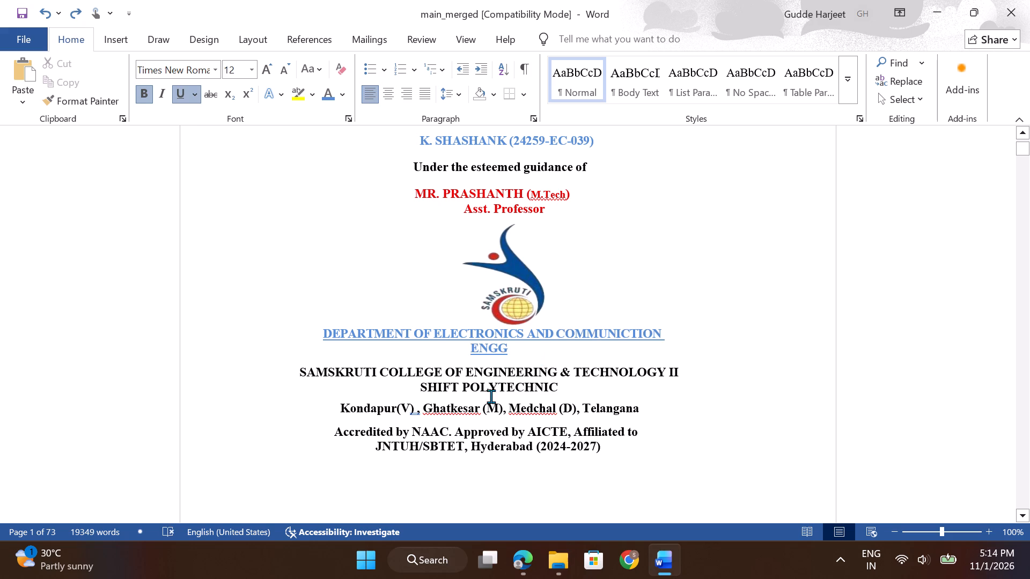
Check the bottom of the PDF cover in Edge, and colour Word's "Kondapur(V)" address and "Accredited by NAAC" lines medium blue.
key(alt+Tab)
scroll(485, 396, down, 2)
key(alt+Tab)
drag(342, 407, 548, 457)
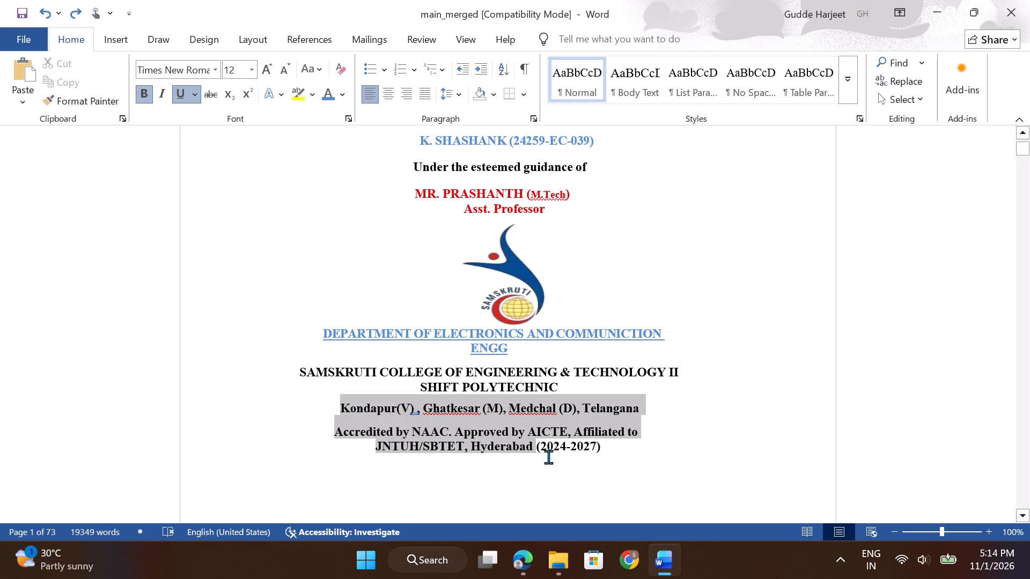
drag(548, 457, 638, 452)
click(733, 421)
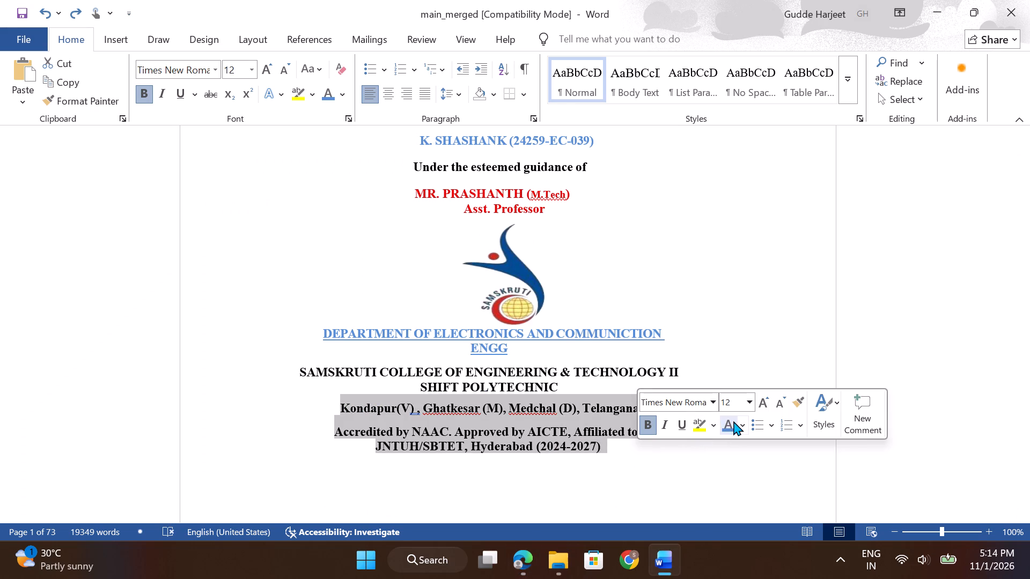
Check the year range's colour in Edge's PDF, and colour Word's "(2024-2027)" standard green.
key(alt+Tab)
key(alt+Tab)
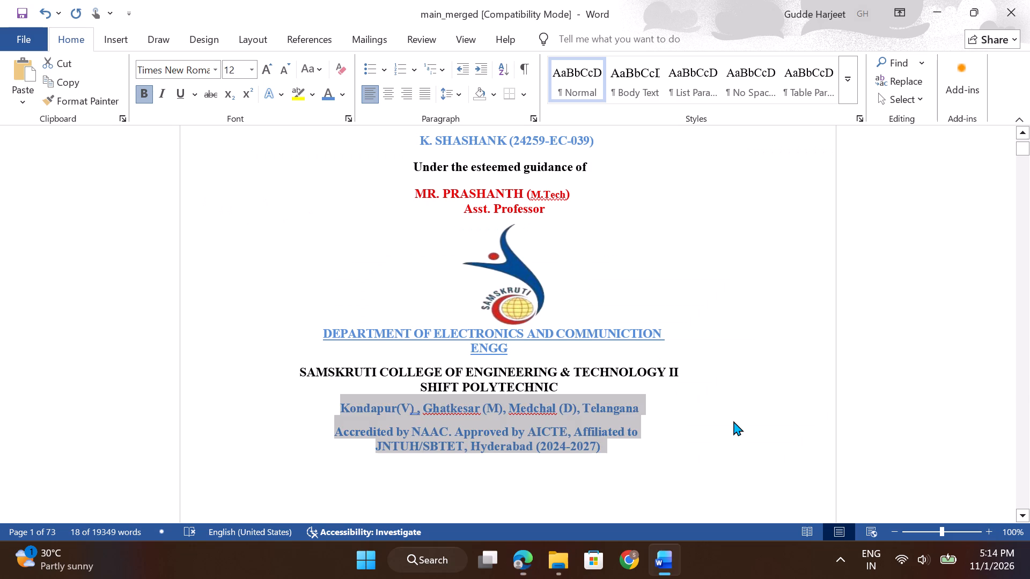
click(531, 444)
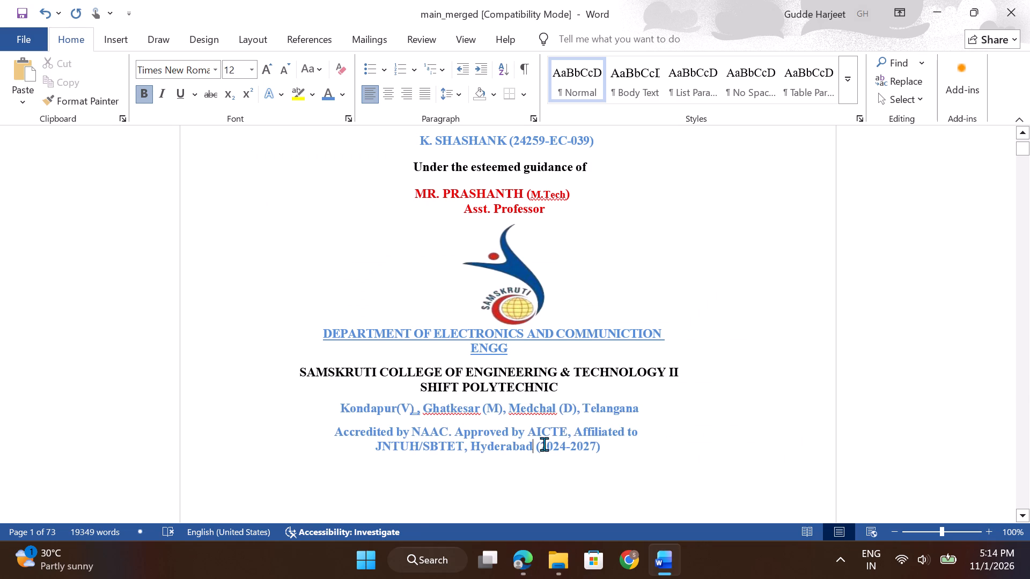
drag(535, 447, 606, 446)
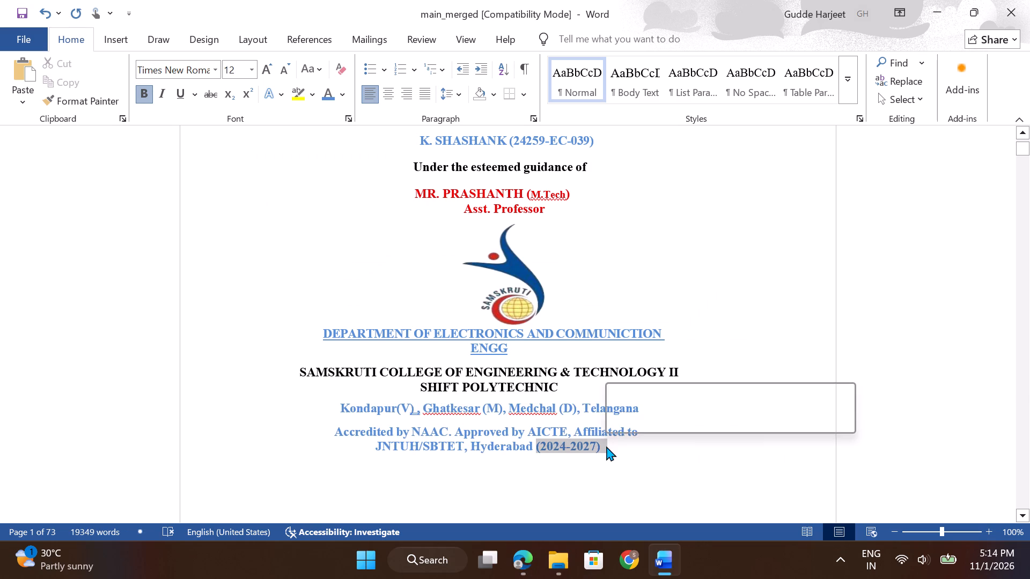
click(710, 420)
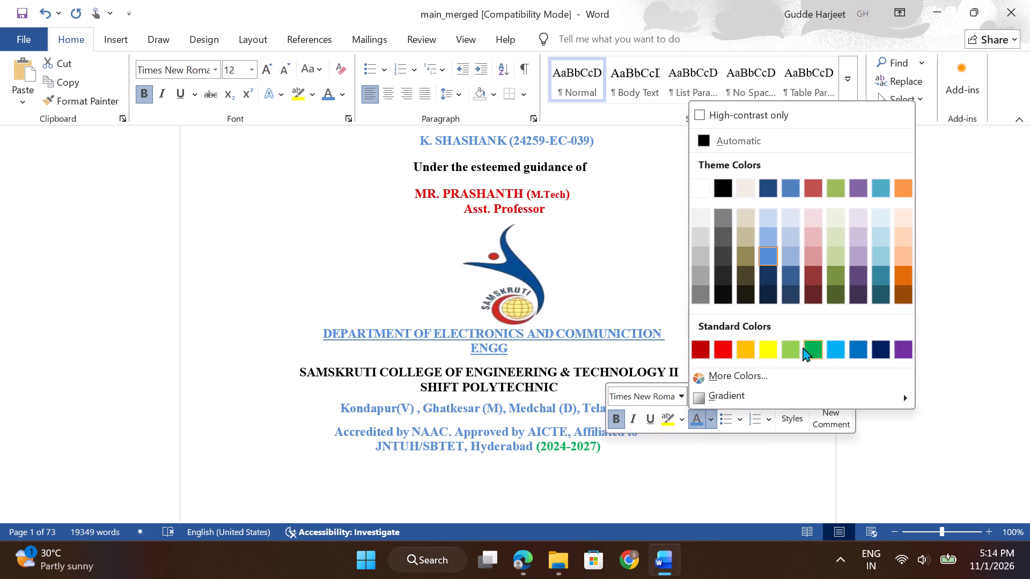
click(818, 348)
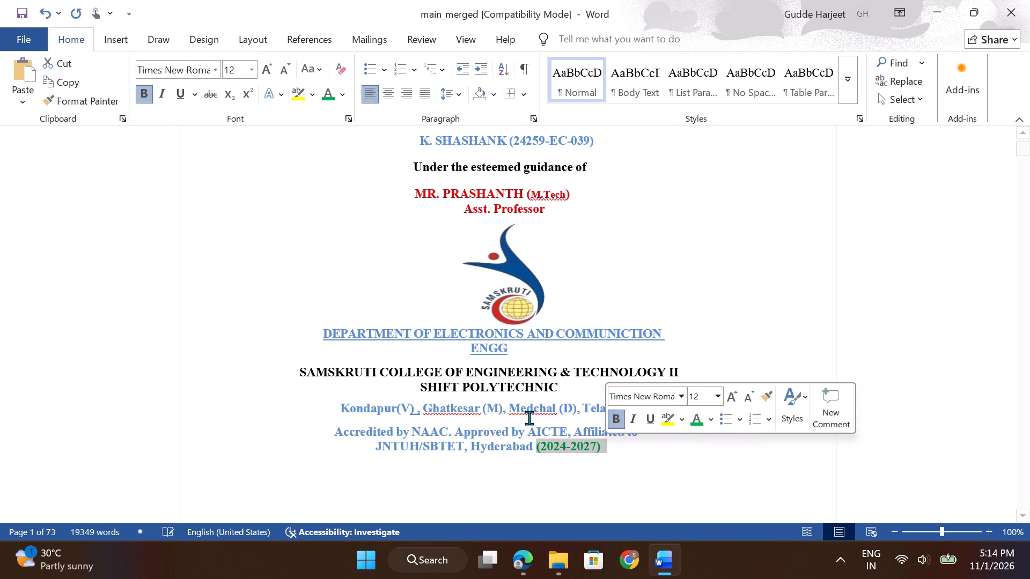
Colour the "SAMSKRUTI COLLEGE OF ENGINEERING & TECHNOLOGY II SHIFT POLYTECHNIC" lines standard red.
drag(300, 371, 598, 371)
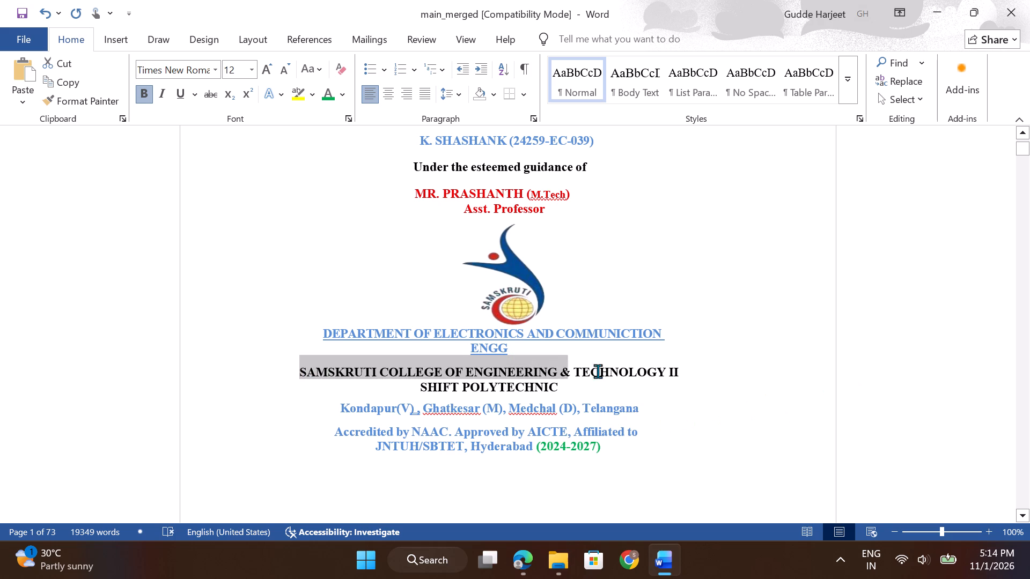
drag(598, 371, 608, 385)
click(713, 359)
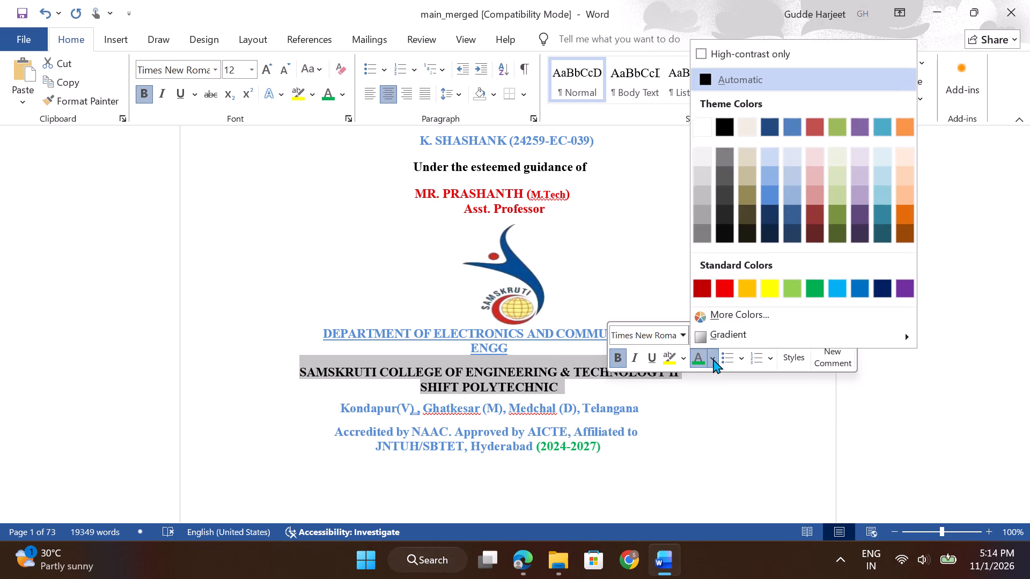
click(720, 286)
click(743, 427)
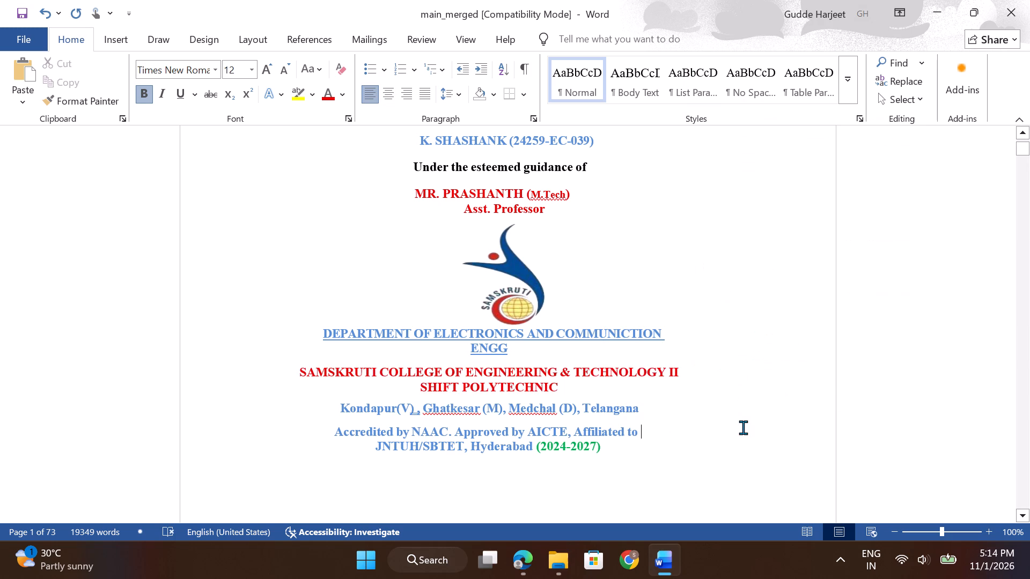
Check the certificate page's heading colours in Edge's PDF, and colour the college name and "II SHIFT POLYTECHNIC" lines on Word's certificate page red.
scroll(743, 427, up, 3)
scroll(743, 427, down, 5)
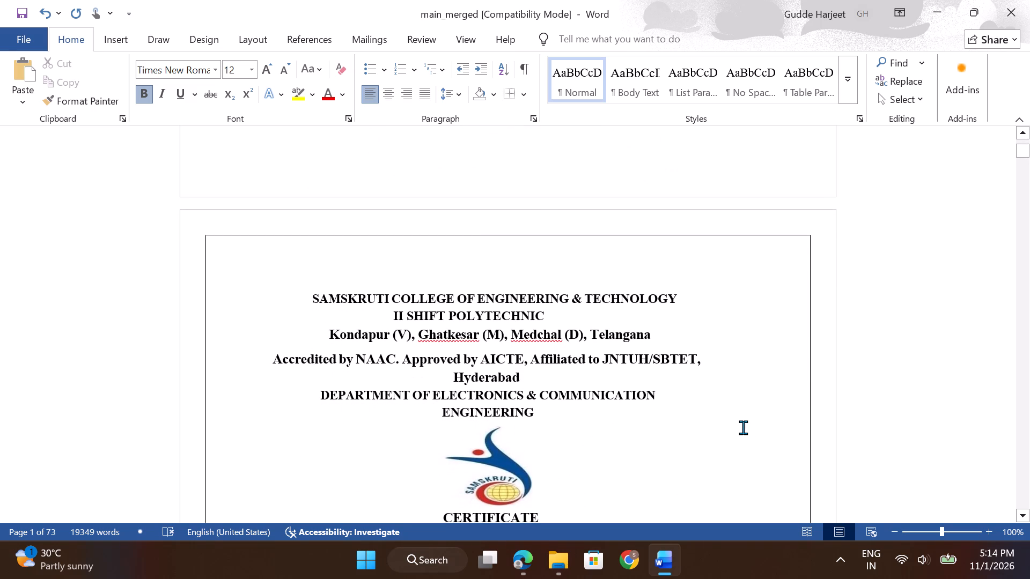
key(alt+Tab)
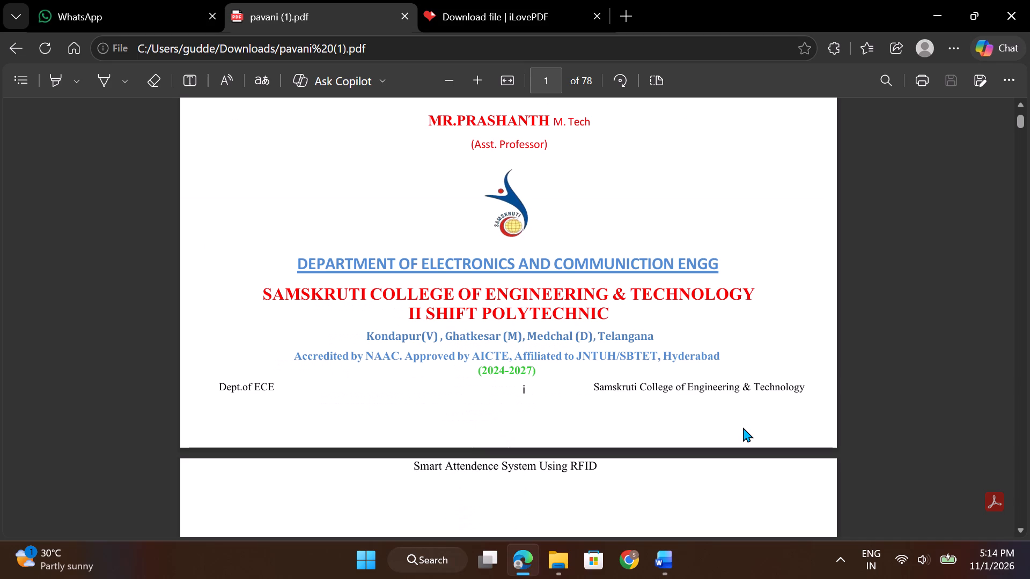
scroll(743, 427, down, 5)
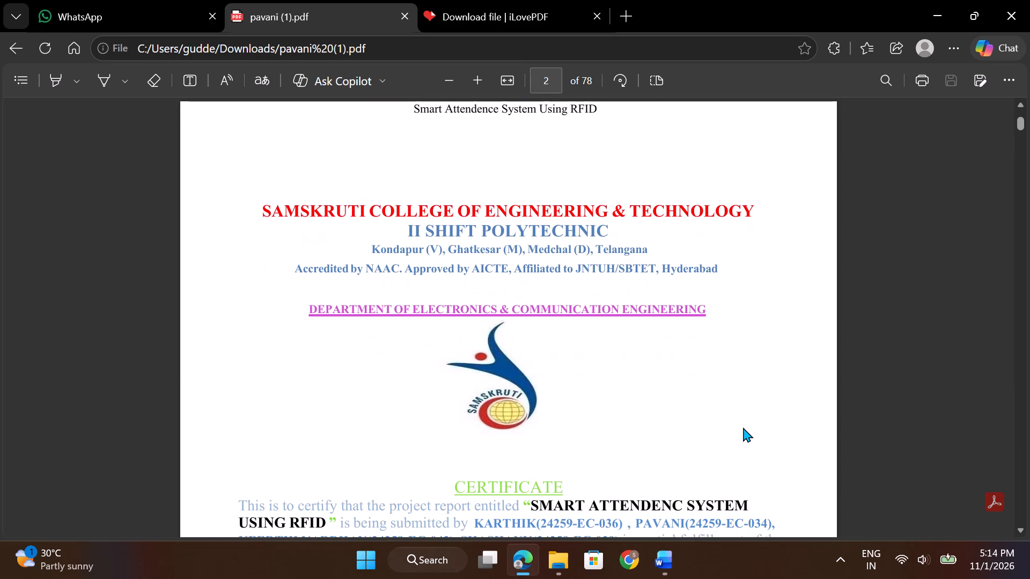
key(alt+Tab)
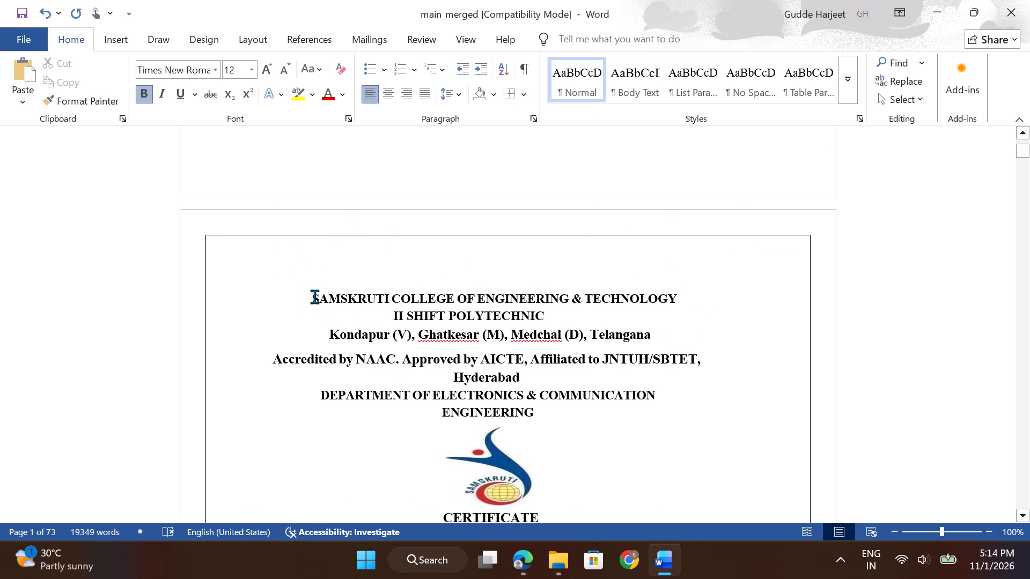
drag(314, 296, 567, 318)
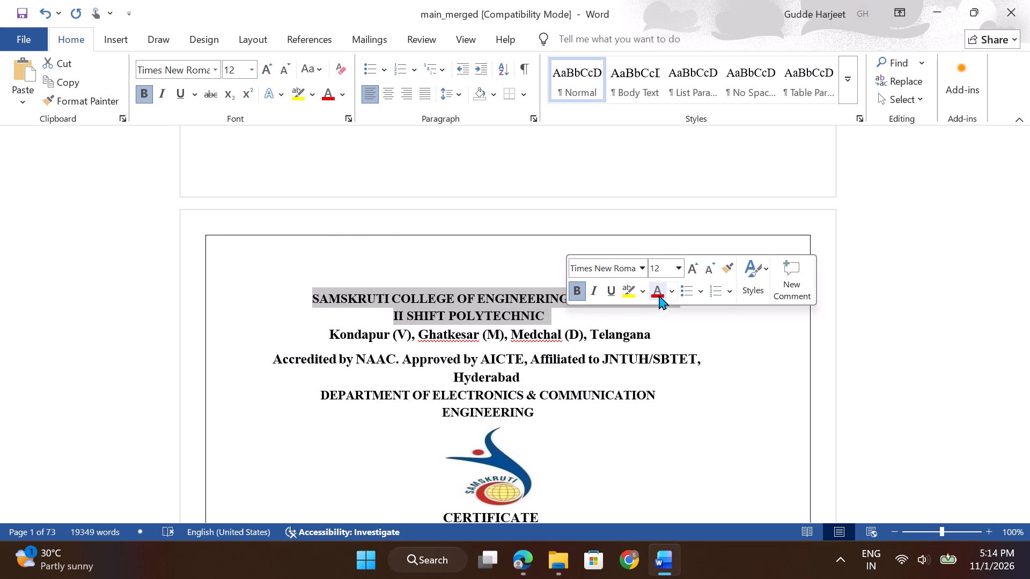
click(659, 291)
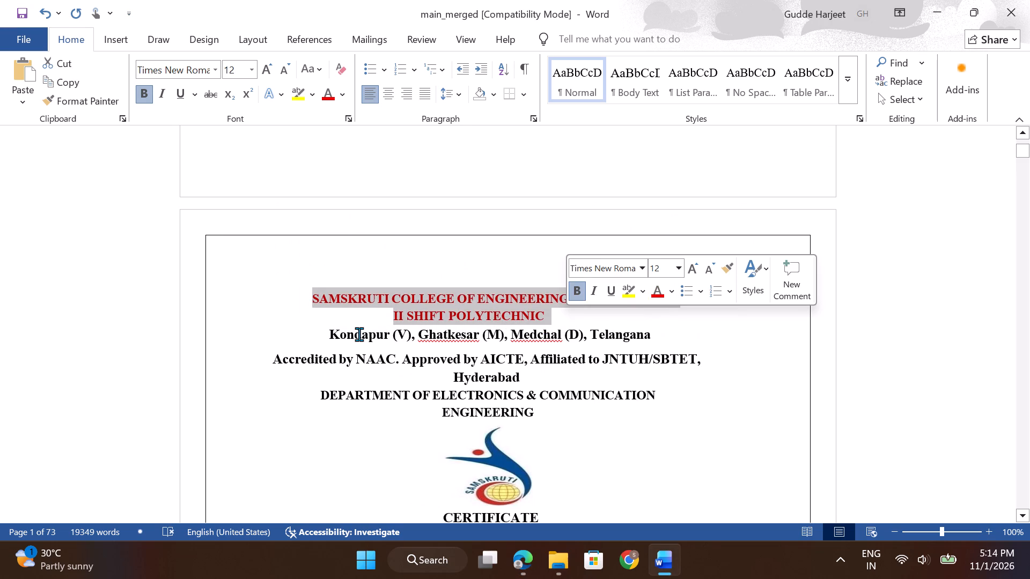
Colour the certificate page's "Kondapur (V)" address and "Accredited by NAAC" lines medium blue.
drag(329, 335, 527, 374)
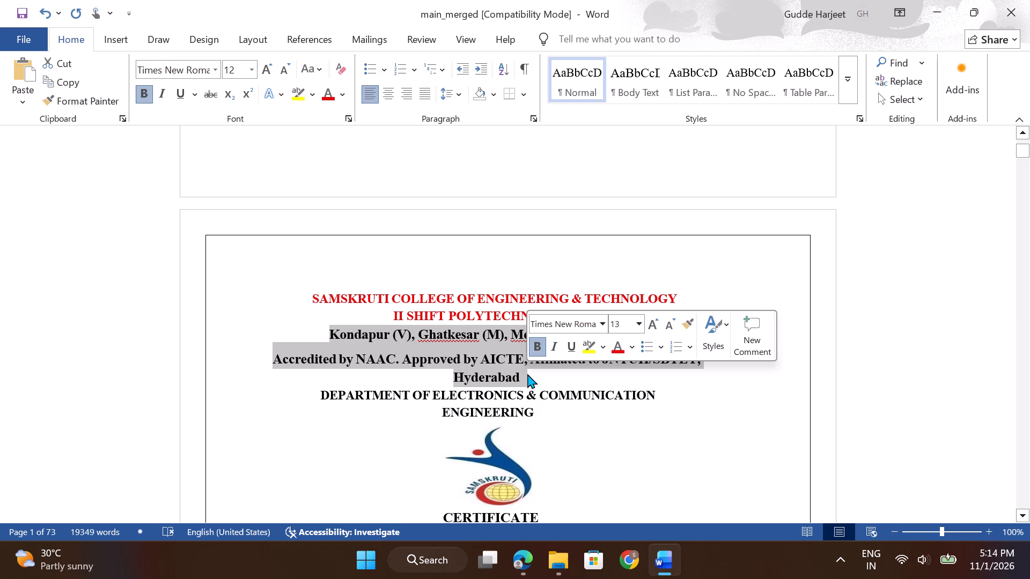
click(636, 349)
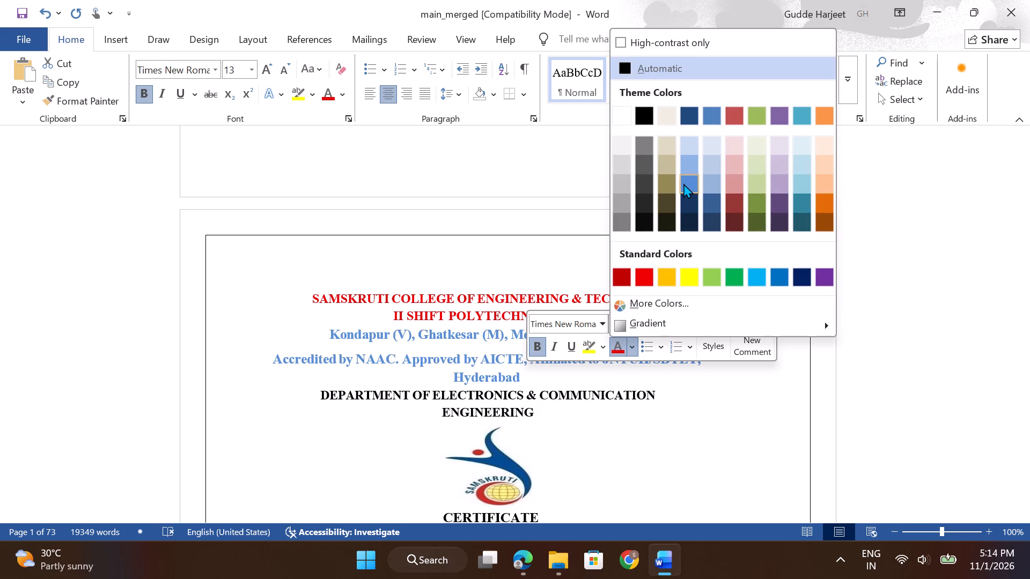
click(685, 183)
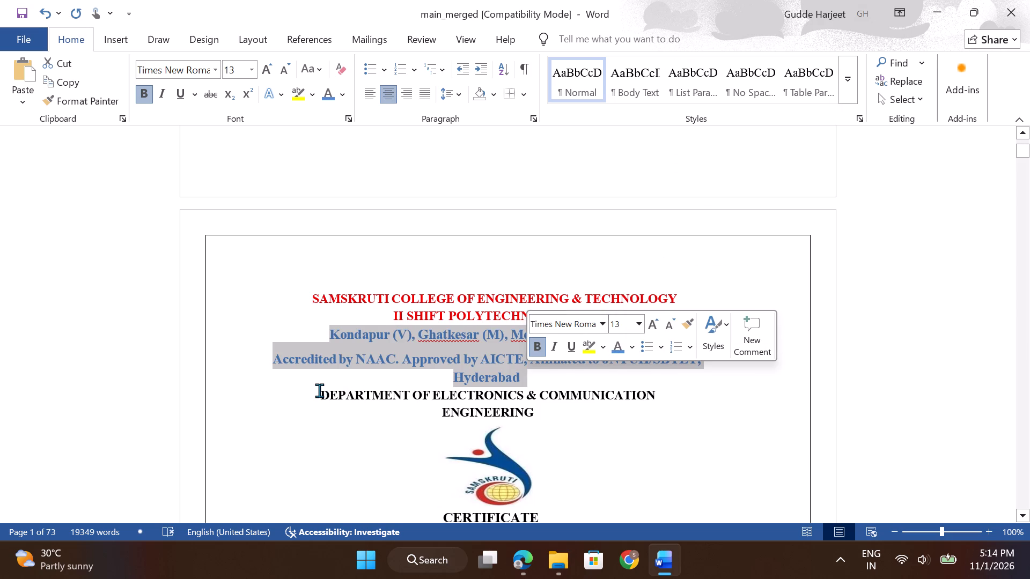
Underline the certificate page's "DEPARTMENT OF ELECTRONICS & COMMUNICATION ENGINEERING" heading and colour it standard purple.
drag(319, 390, 556, 413)
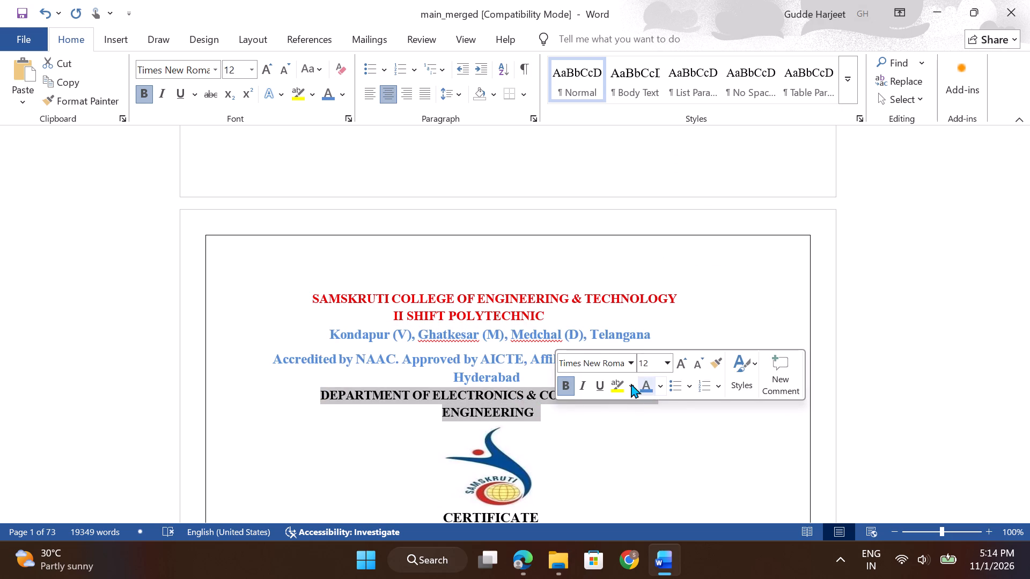
click(602, 384)
click(663, 385)
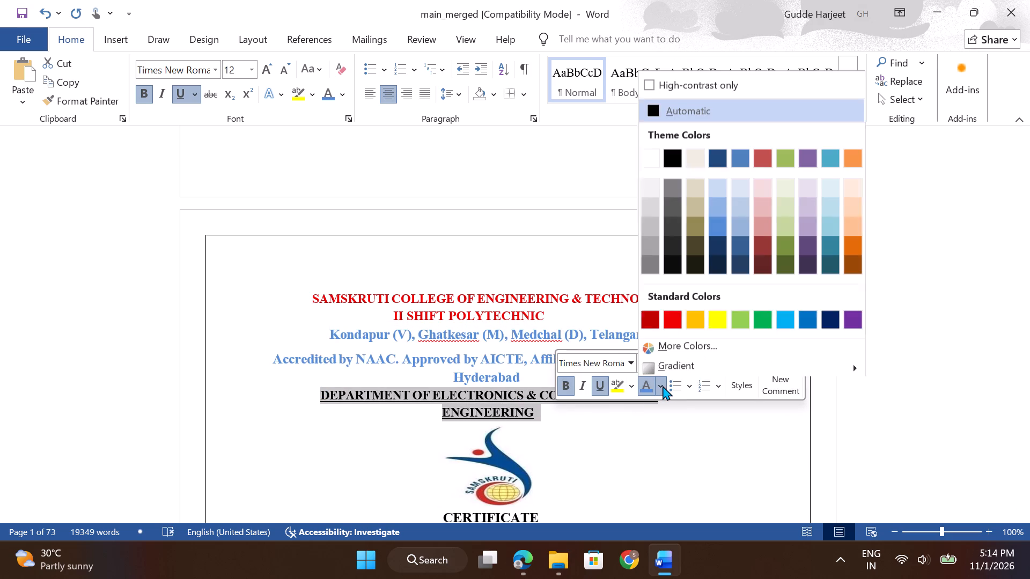
click(852, 313)
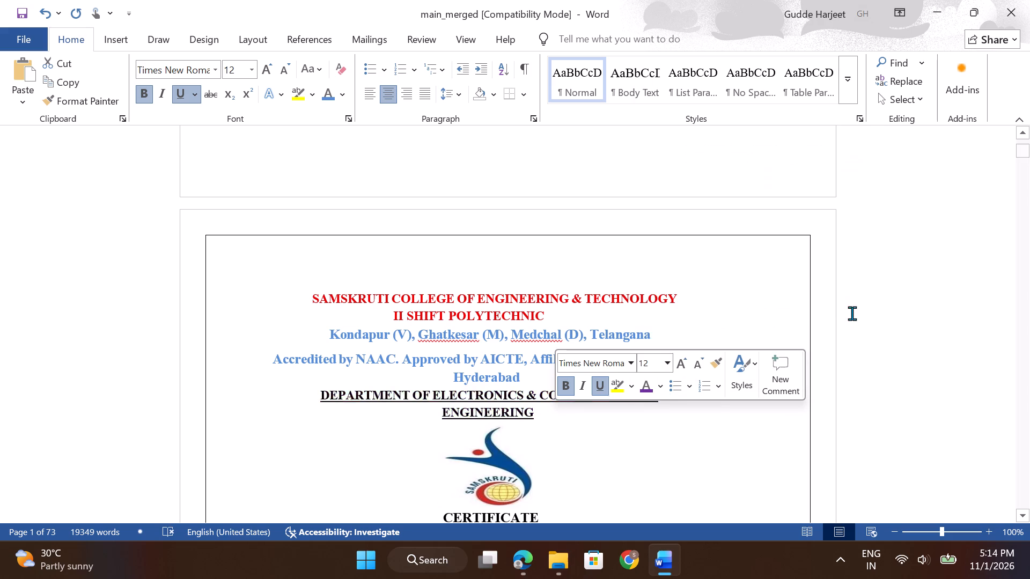
click(738, 430)
Check the "CERTIFICATE" heading's style in Edge's PDF, and colour Word's "CERTIFICATE" heading standard green and underline it.
key(alt+Tab)
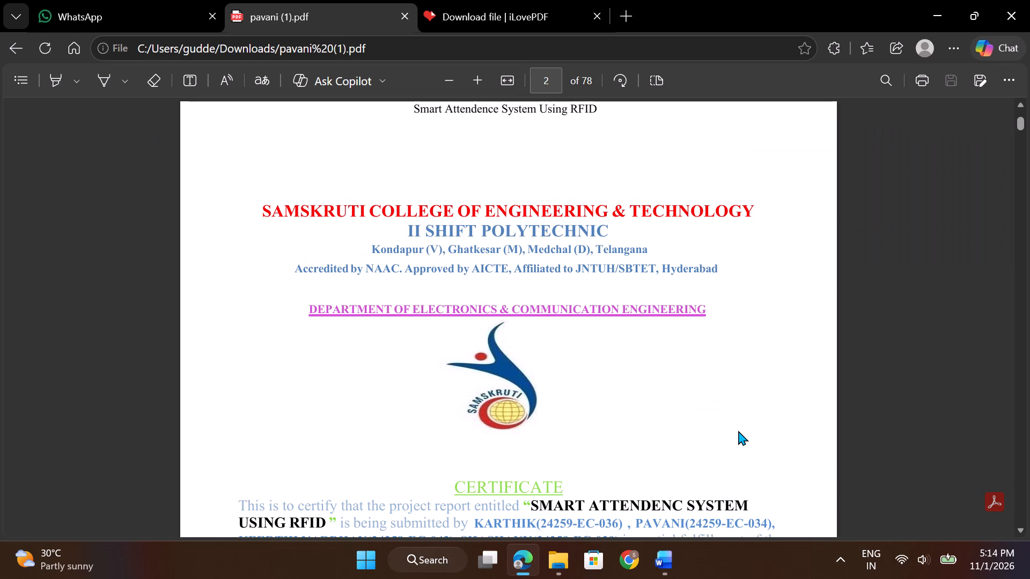
scroll(738, 430, down, 2)
key(alt+Tab)
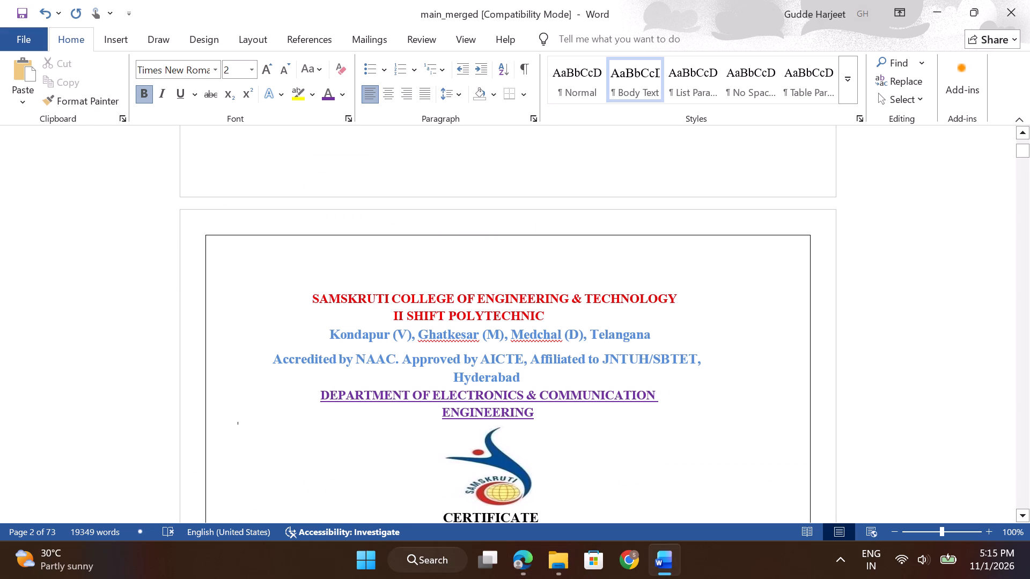
scroll(620, 442, down, 1)
triple_click(450, 367)
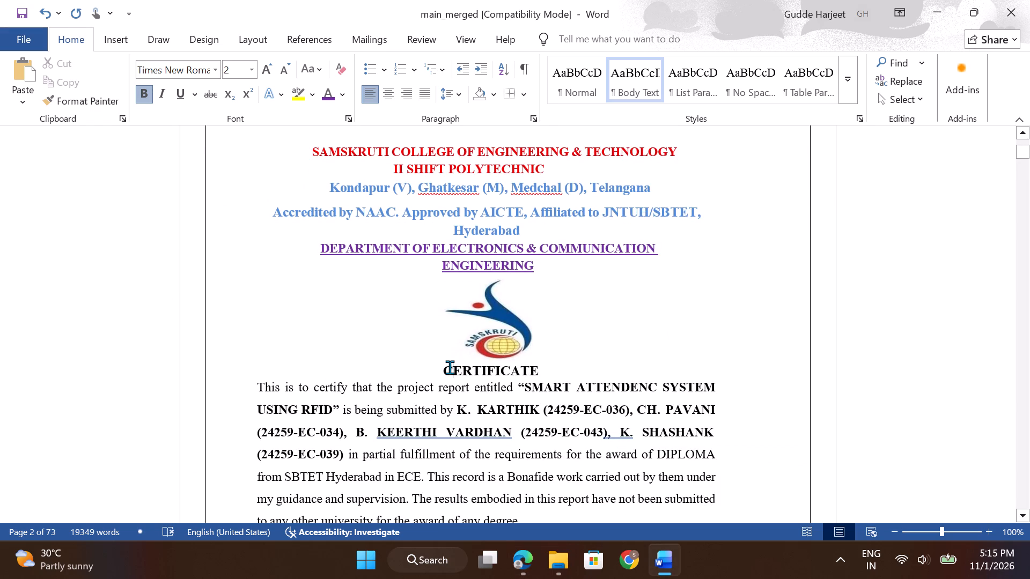
click(553, 337)
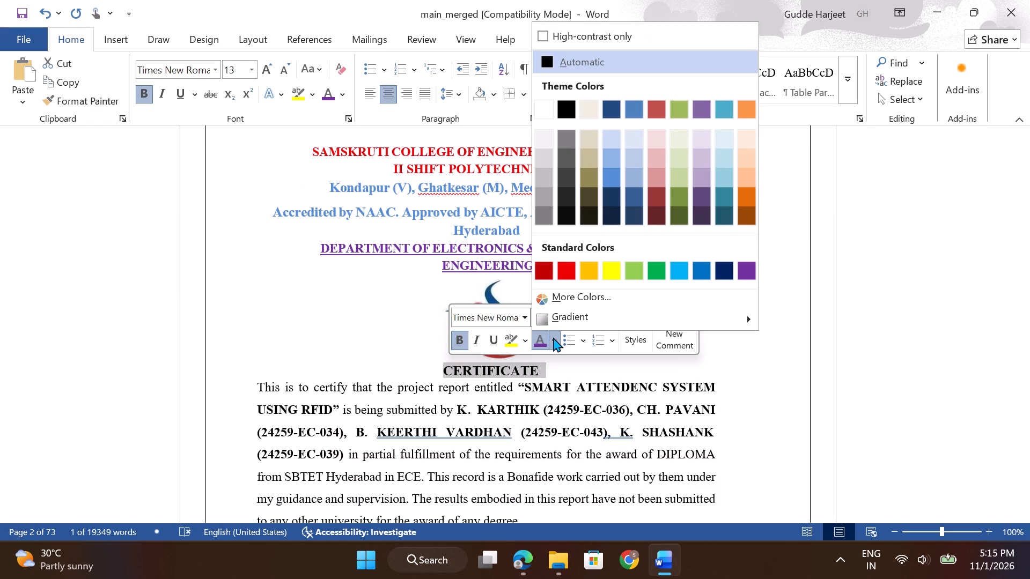
click(657, 265)
key(alt+Tab)
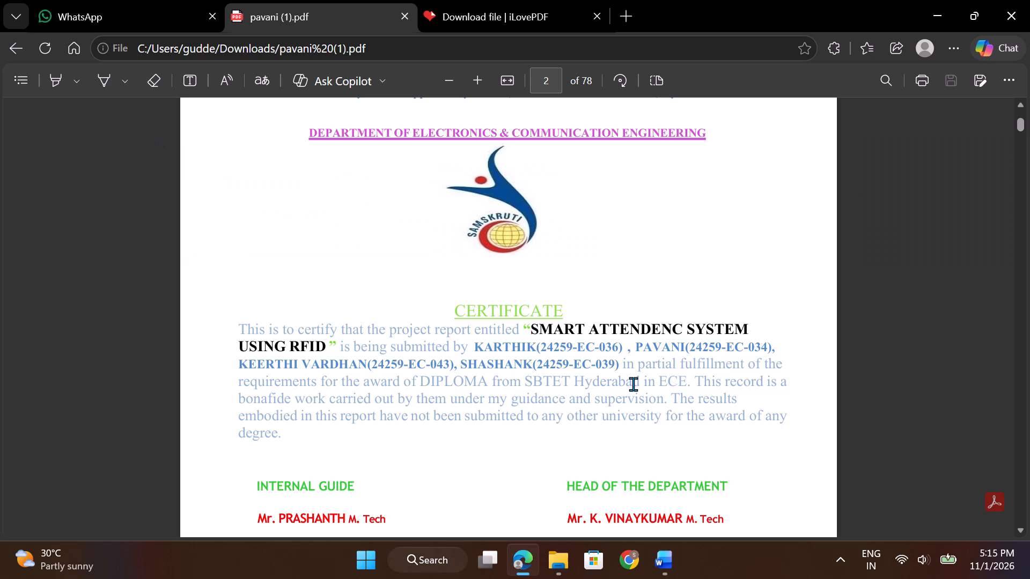
scroll(633, 384, down, 1)
key(alt+Tab)
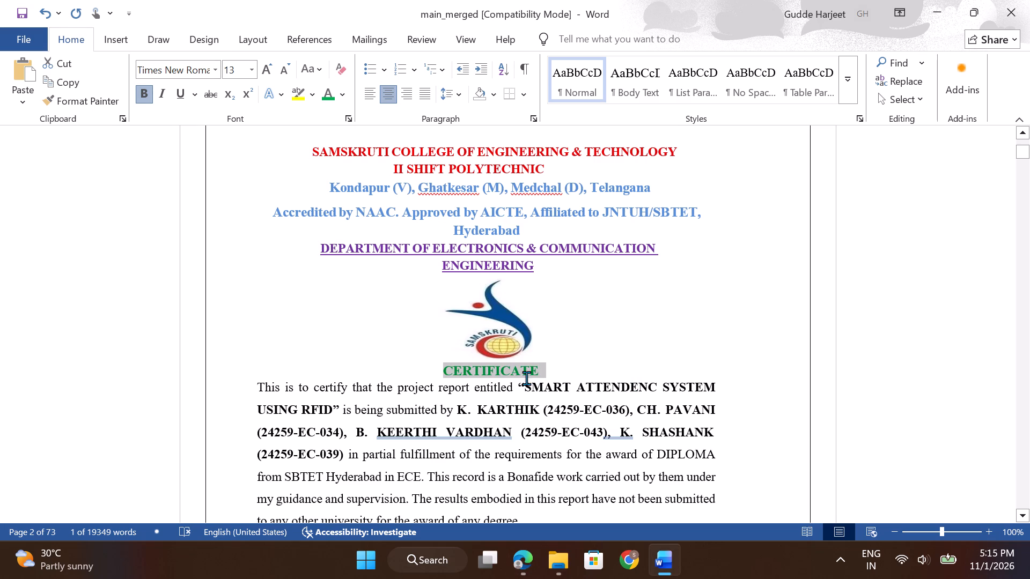
click(175, 94)
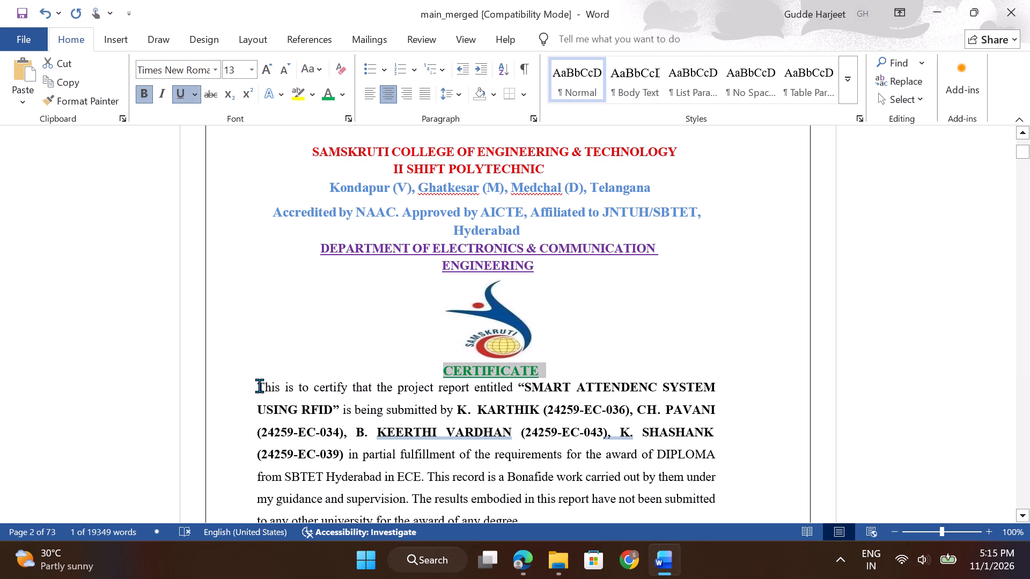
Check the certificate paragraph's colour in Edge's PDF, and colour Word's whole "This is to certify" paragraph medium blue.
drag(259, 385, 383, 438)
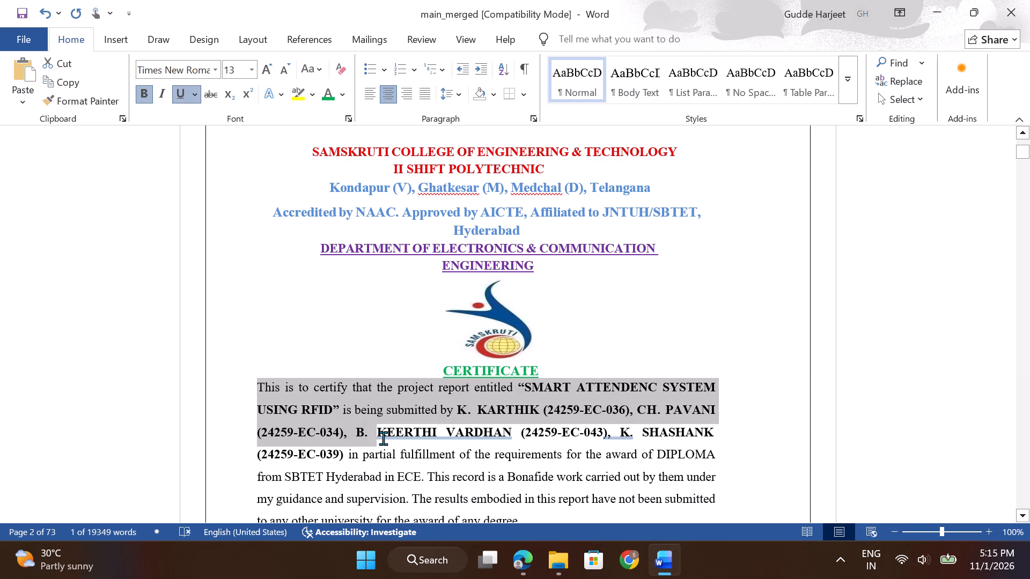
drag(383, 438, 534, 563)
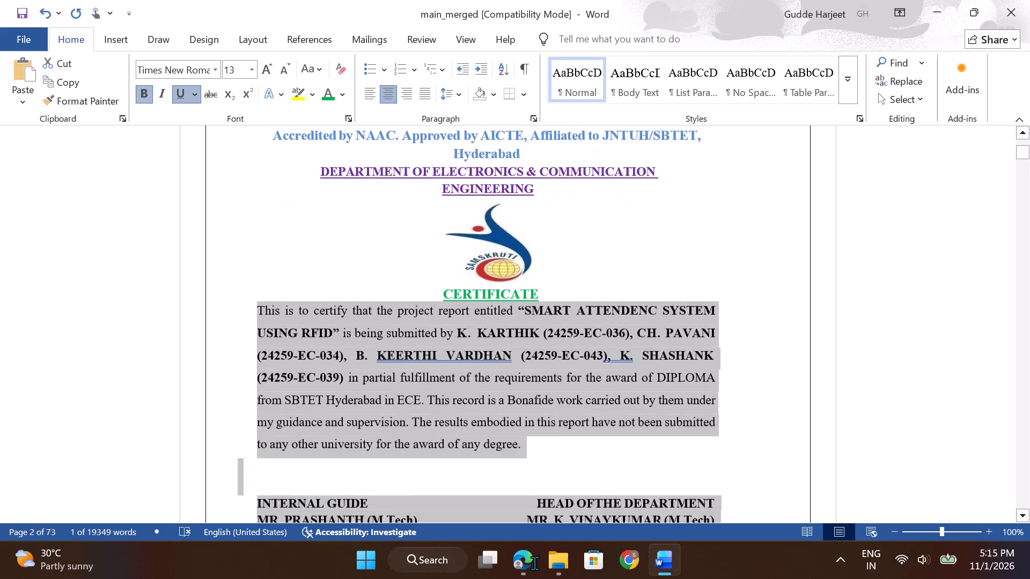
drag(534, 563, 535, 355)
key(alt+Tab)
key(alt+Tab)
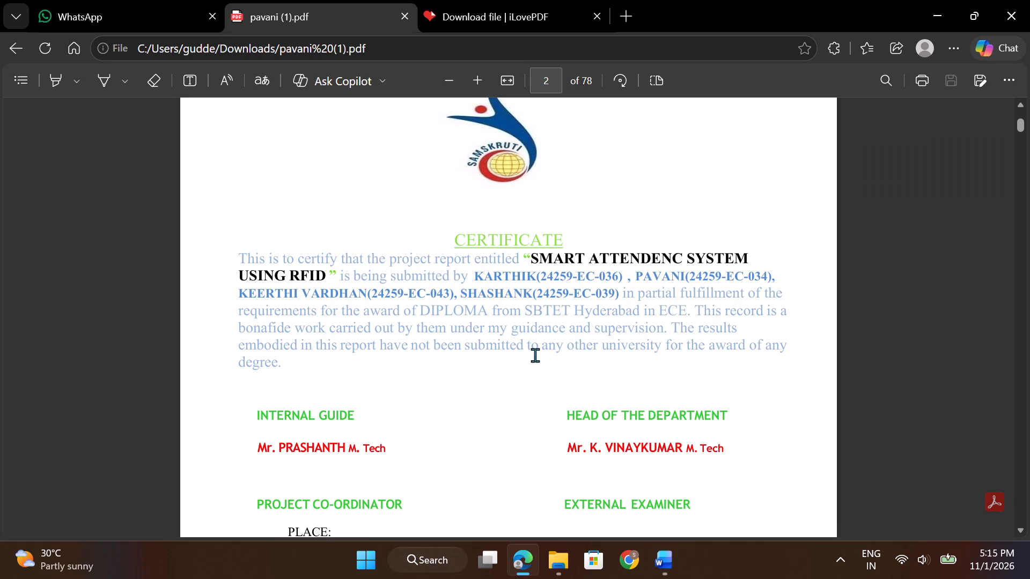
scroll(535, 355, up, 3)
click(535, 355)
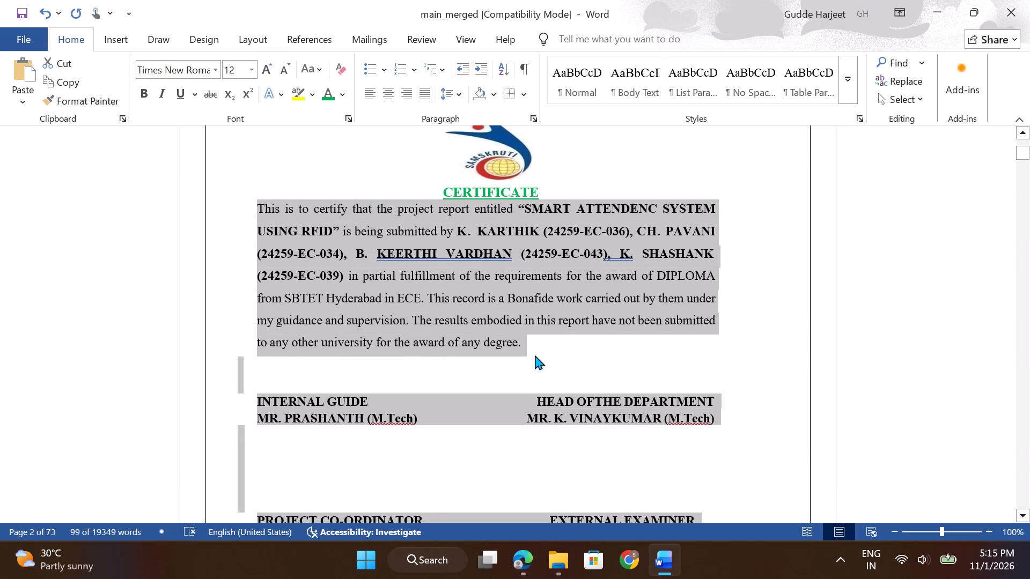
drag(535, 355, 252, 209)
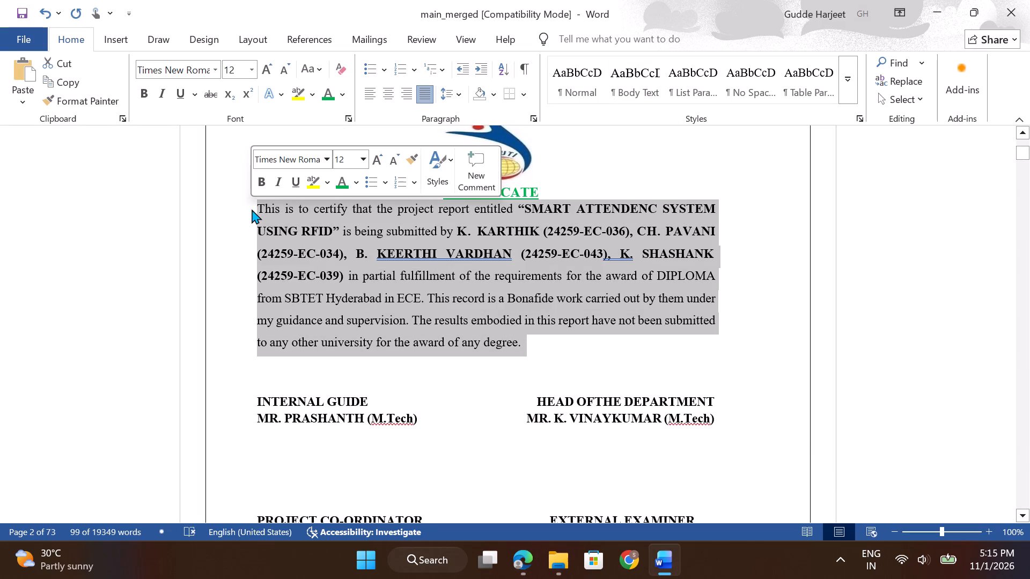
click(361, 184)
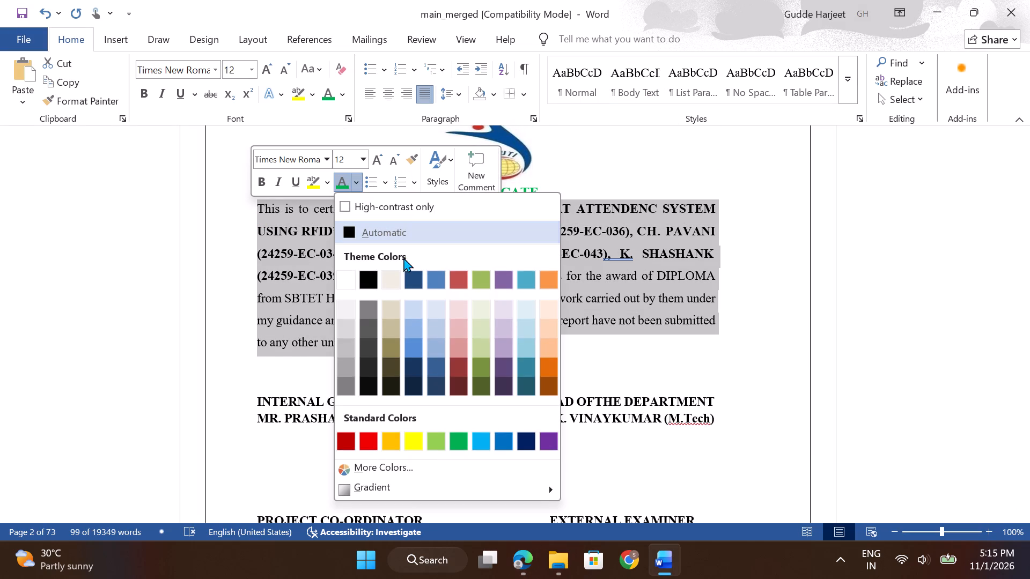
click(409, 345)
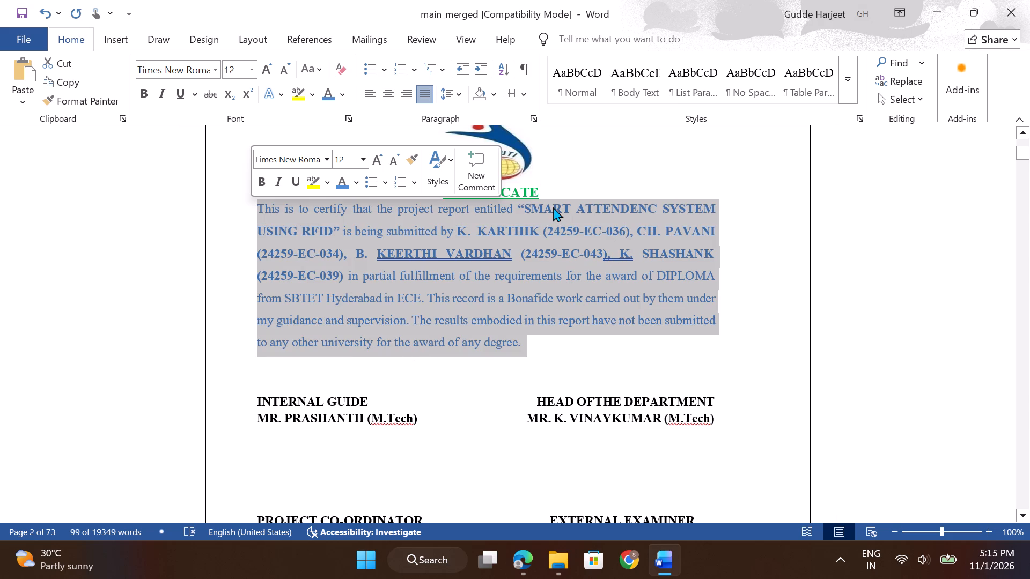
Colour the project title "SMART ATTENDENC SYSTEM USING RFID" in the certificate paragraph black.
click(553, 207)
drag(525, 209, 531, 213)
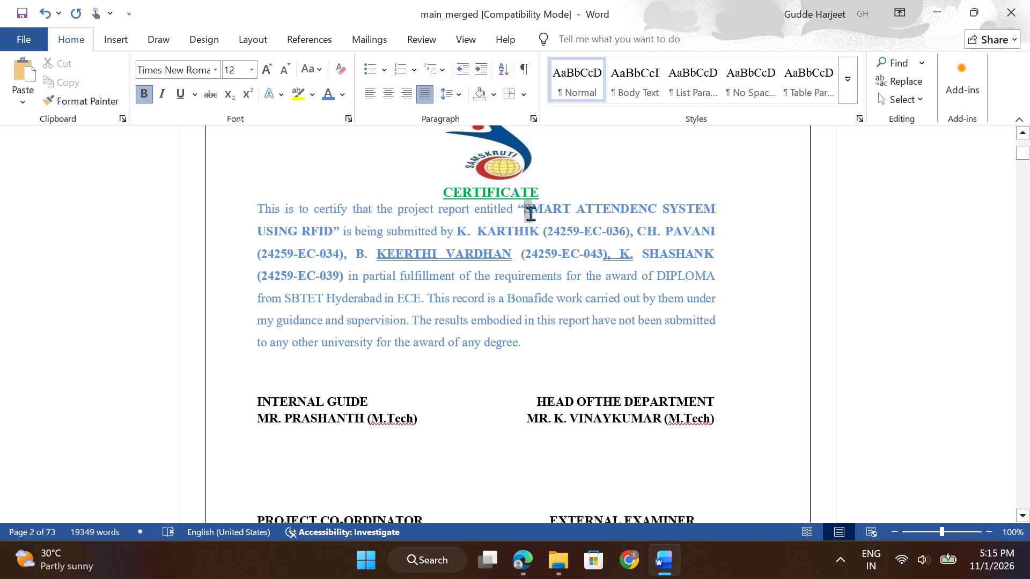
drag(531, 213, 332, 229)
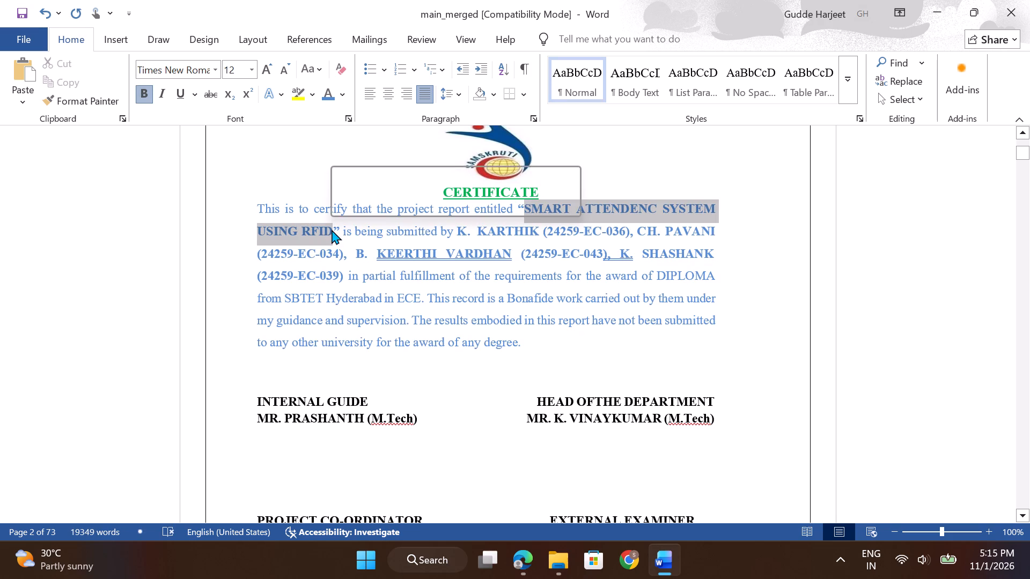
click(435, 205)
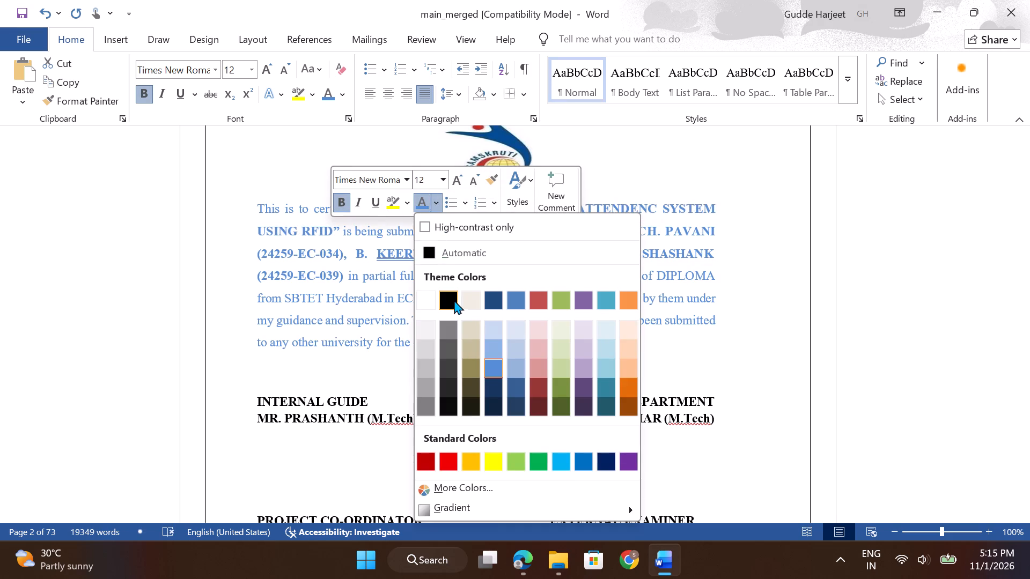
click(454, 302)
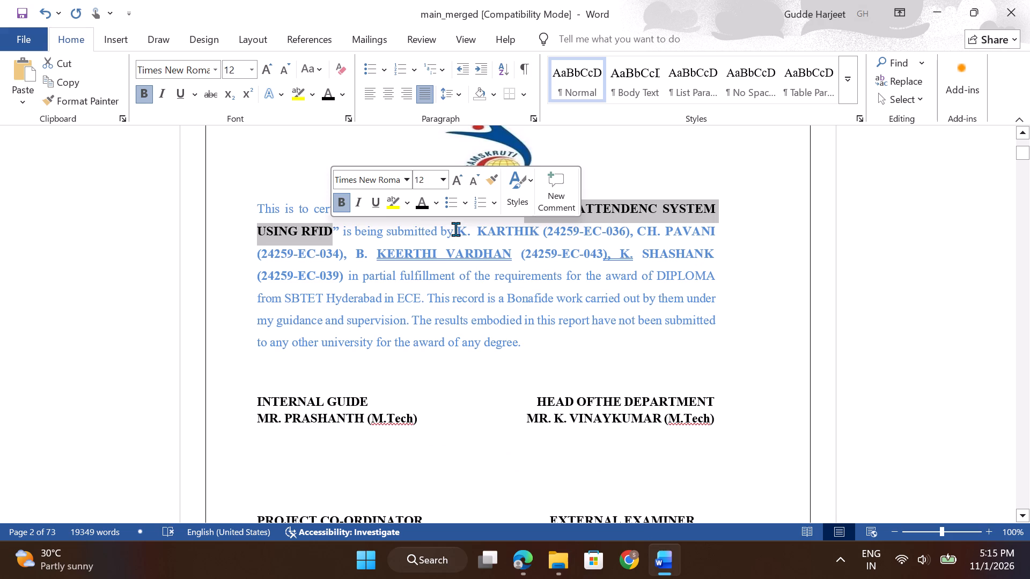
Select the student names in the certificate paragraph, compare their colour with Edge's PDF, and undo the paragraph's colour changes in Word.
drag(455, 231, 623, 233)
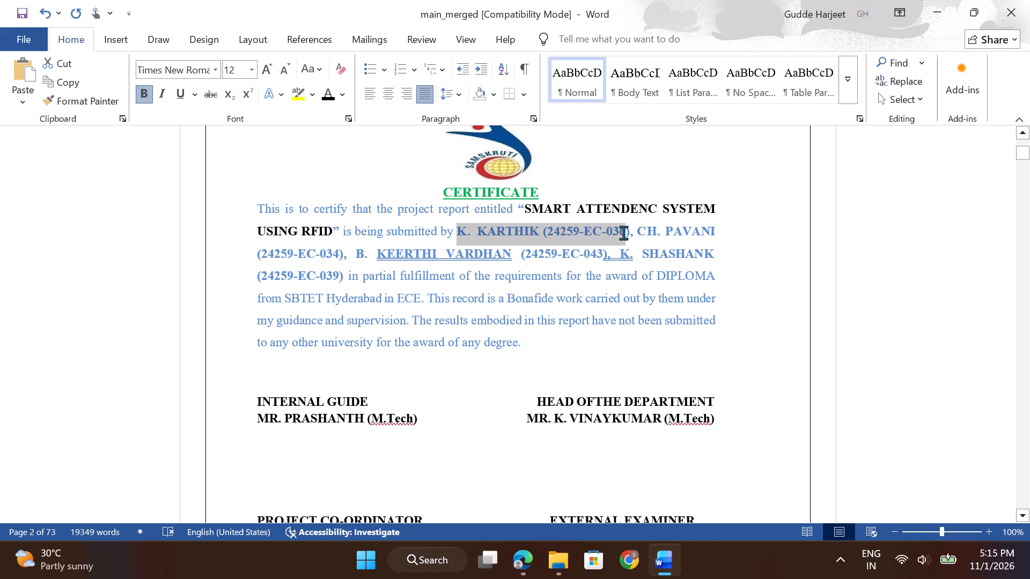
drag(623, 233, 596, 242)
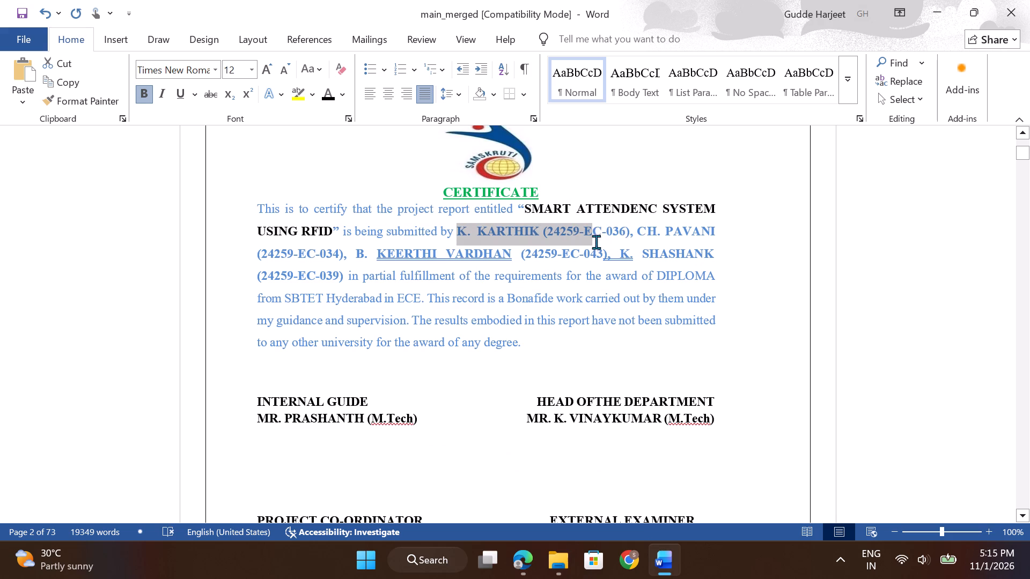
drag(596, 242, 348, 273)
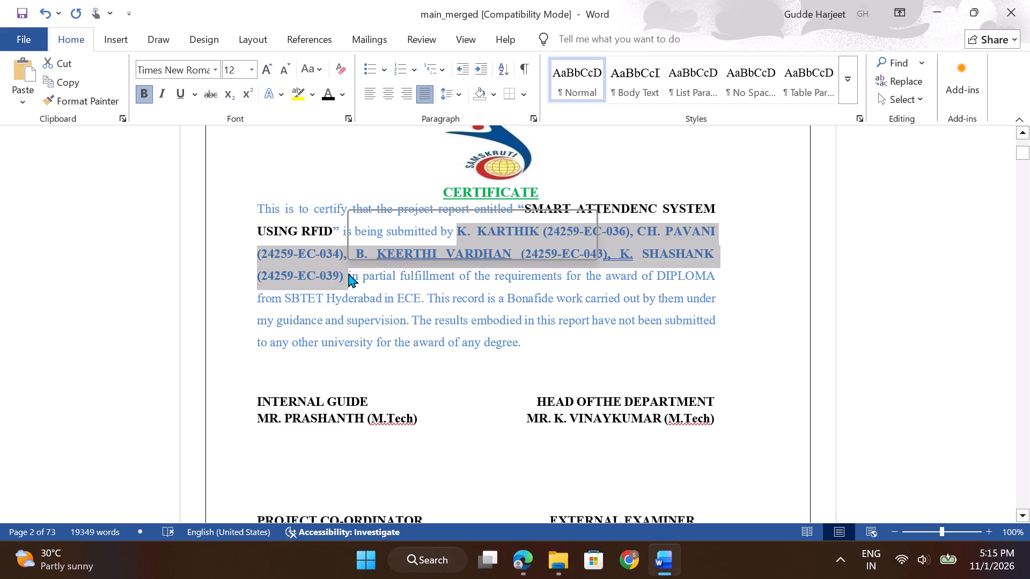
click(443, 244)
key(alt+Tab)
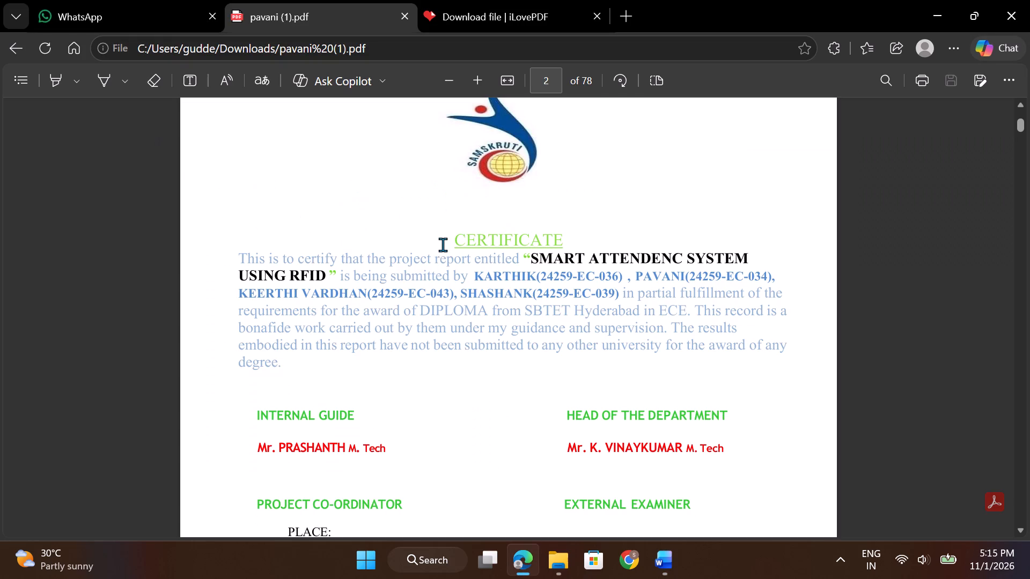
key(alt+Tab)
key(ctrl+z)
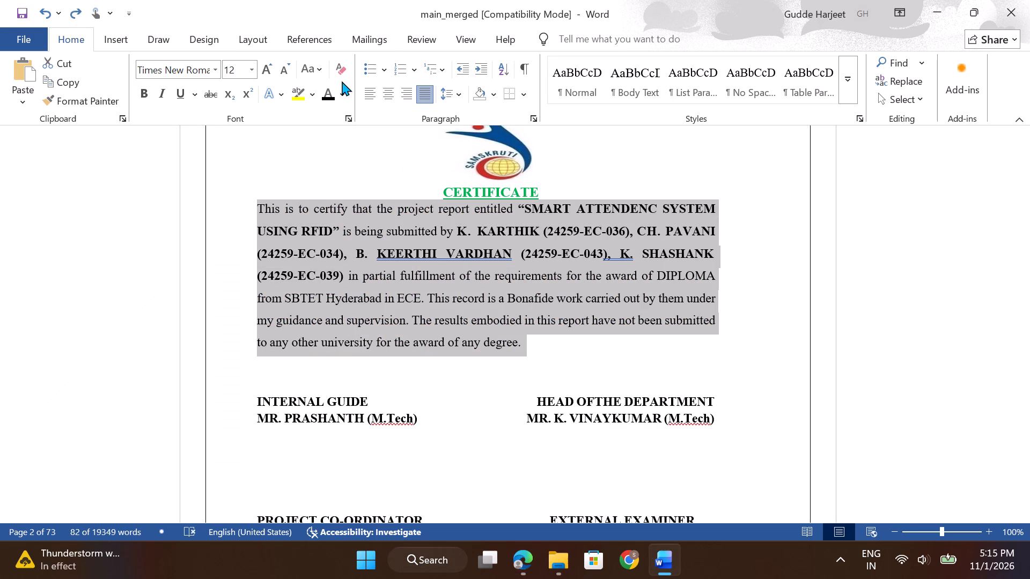
Colour the whole "This is to certify" paragraph medium blue, and its project title "SMART ATTENDENC SYSTEM USING RFID" black.
click(341, 90)
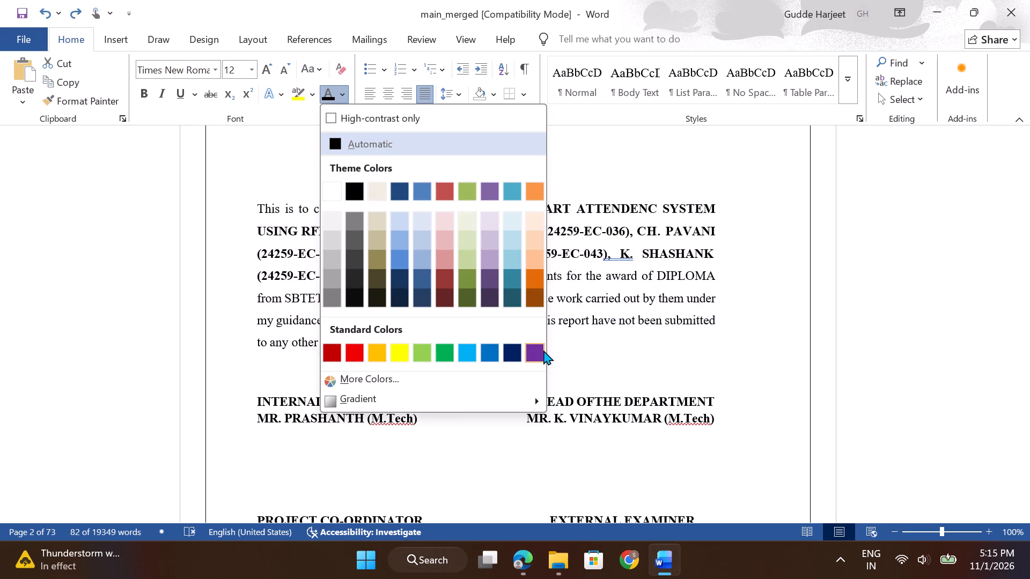
click(400, 256)
click(518, 386)
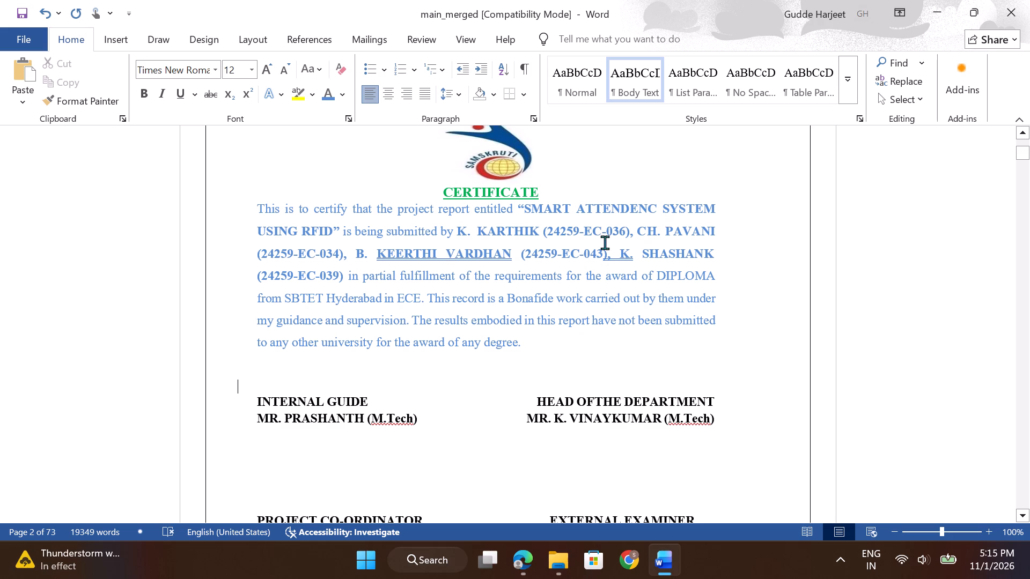
drag(525, 209, 346, 227)
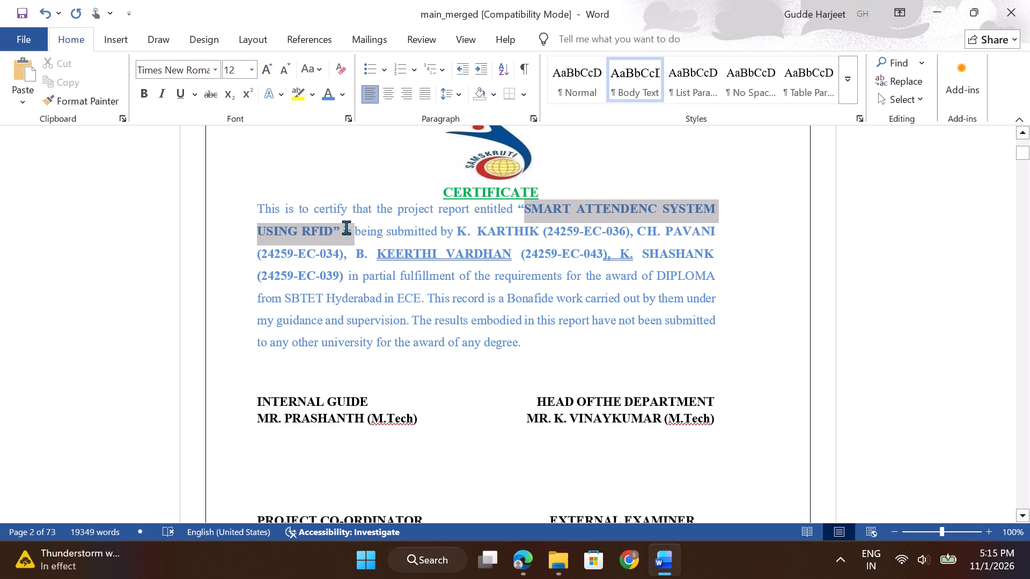
drag(346, 227, 331, 229)
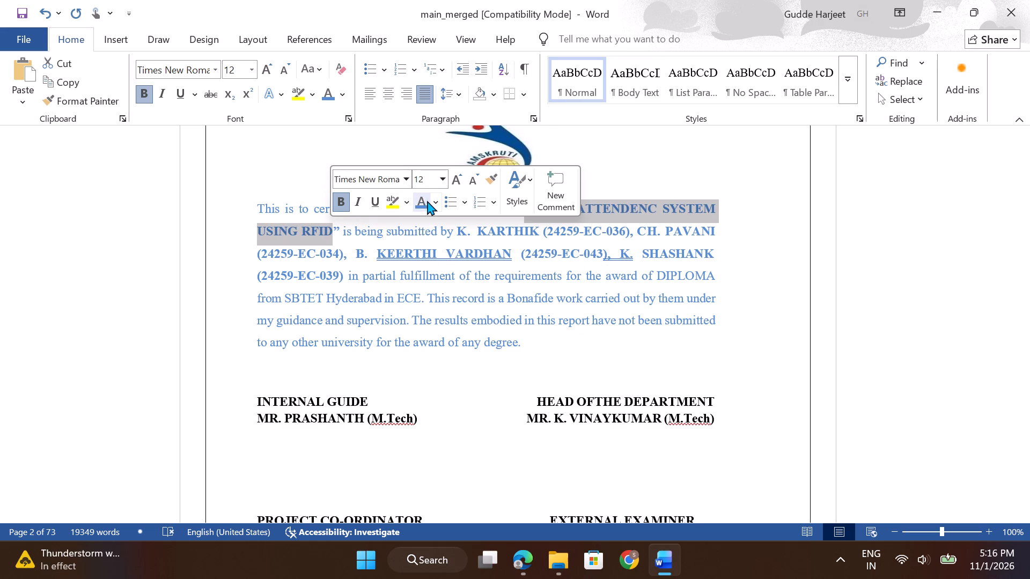
click(434, 201)
click(436, 256)
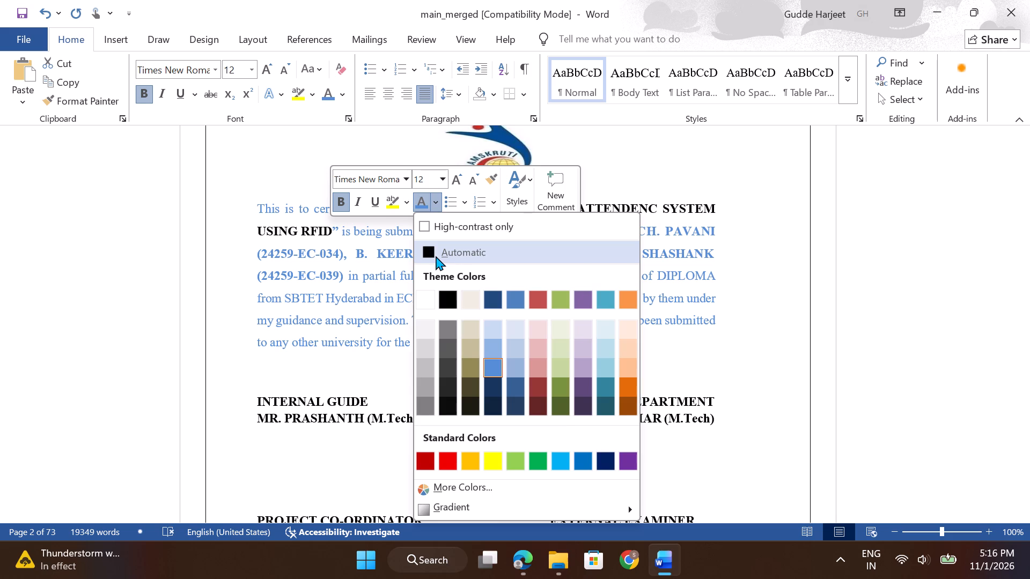
Check the signature block's colours in Edge's PDF, and in Word colour "INTERNAL GUIDE" standard green and the guide's name below it standard red.
key(alt+Tab)
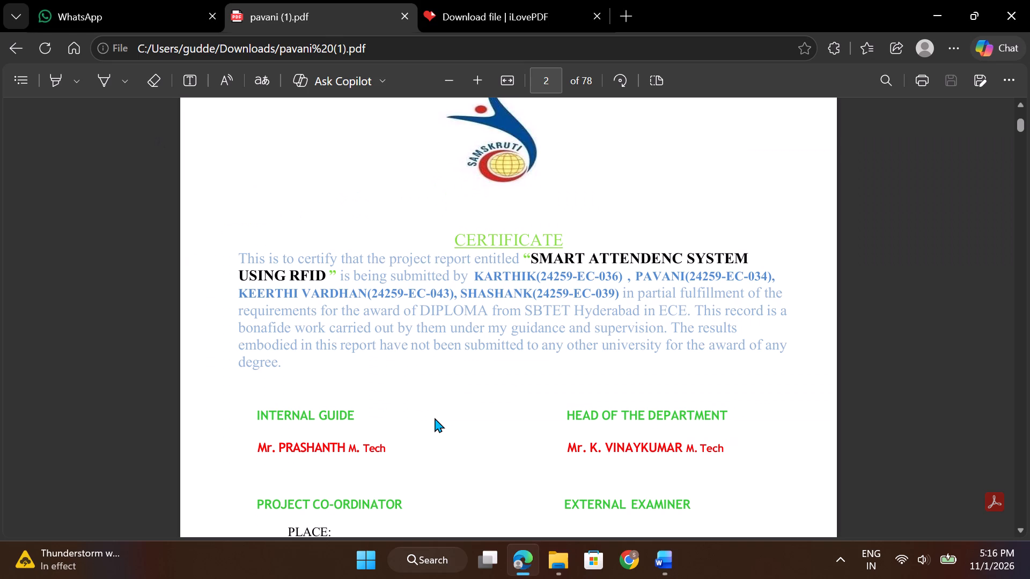
scroll(455, 359, down, 2)
key(alt+Tab)
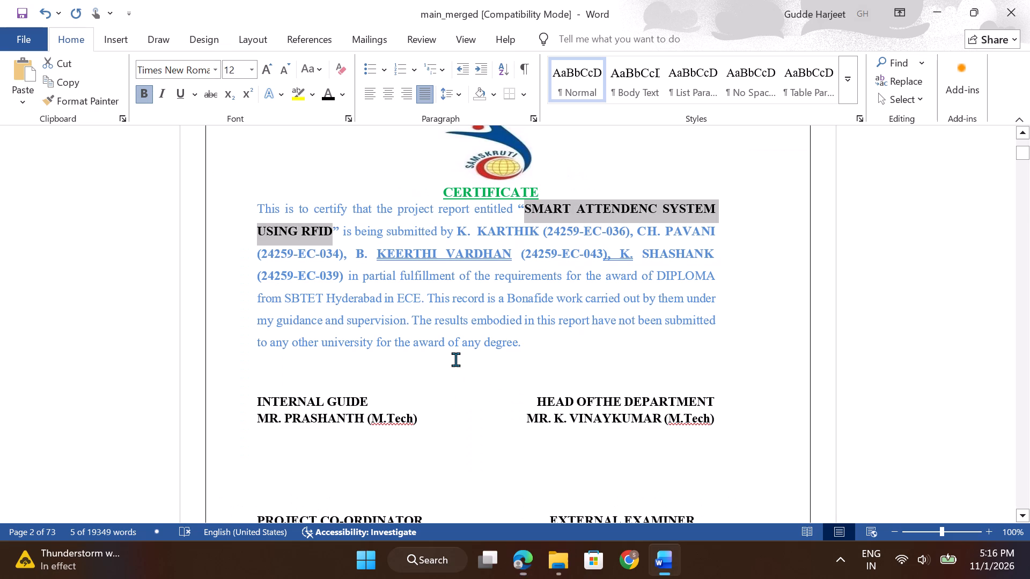
drag(255, 400, 414, 387)
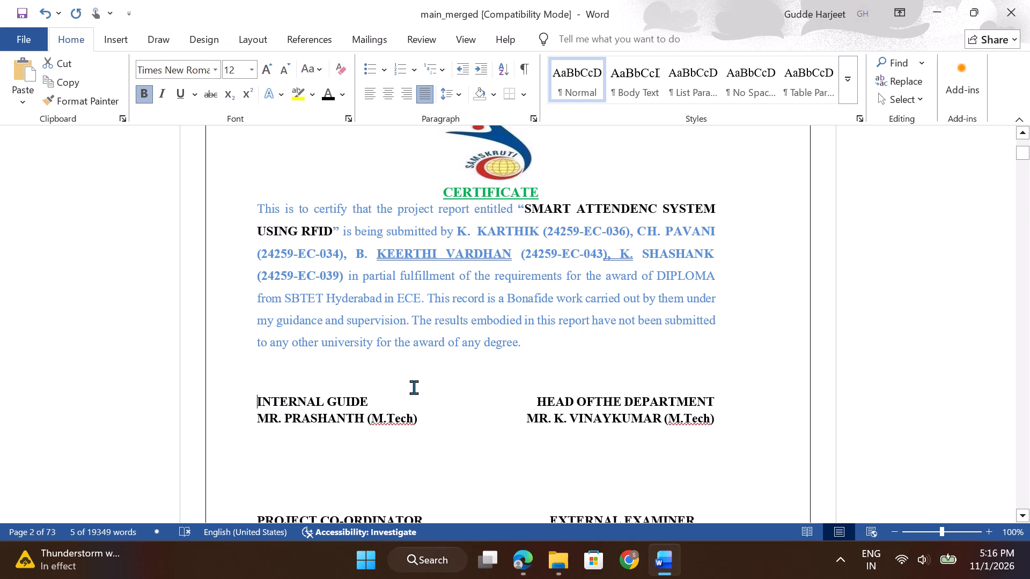
drag(414, 387, 396, 401)
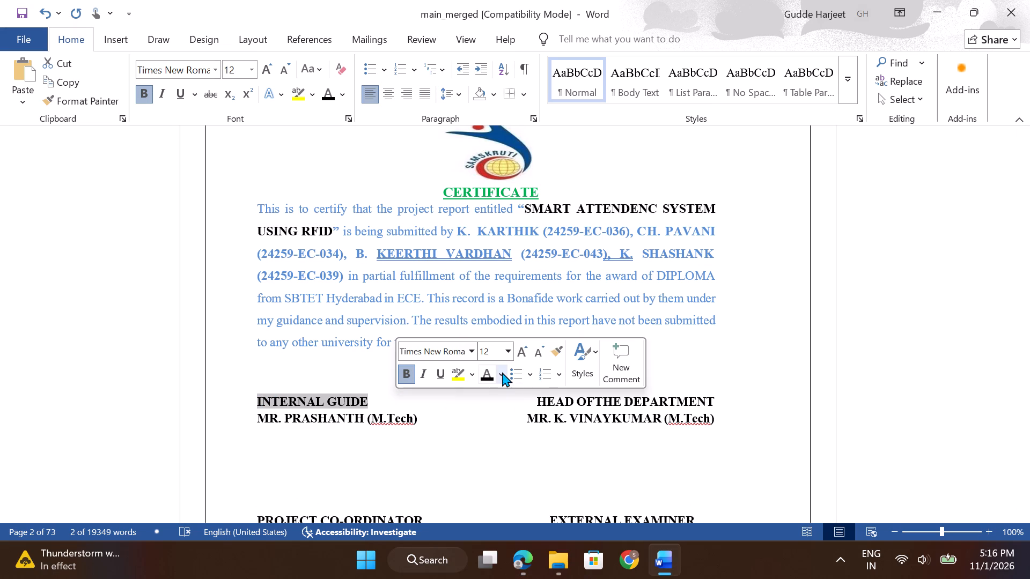
click(502, 372)
click(602, 300)
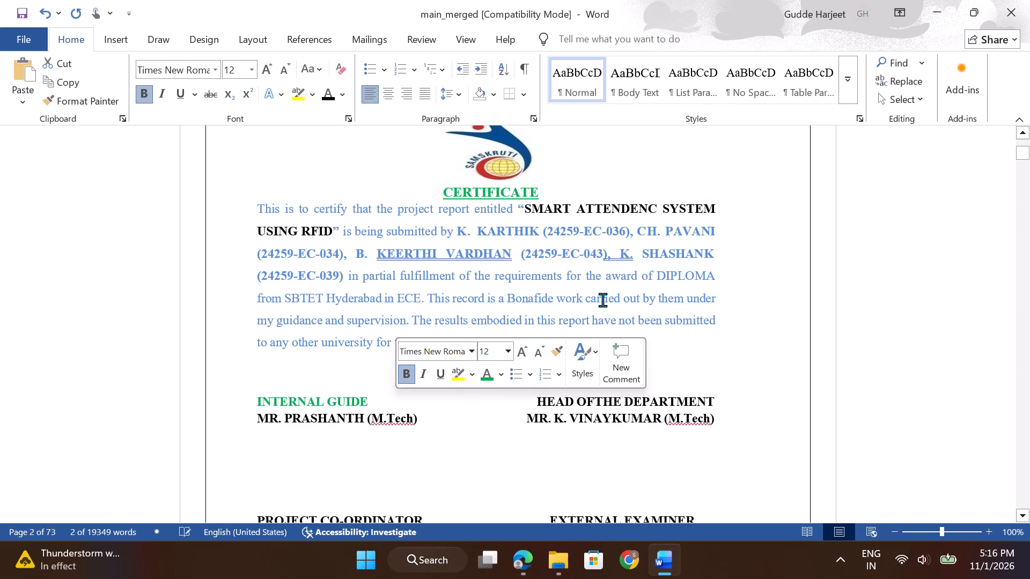
drag(257, 417, 417, 424)
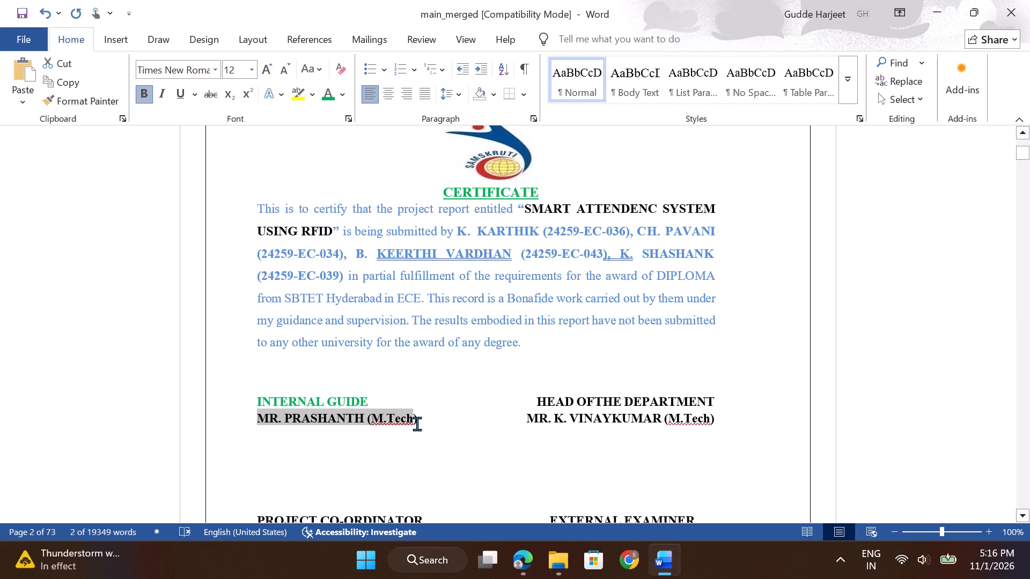
drag(417, 424, 425, 424)
click(530, 402)
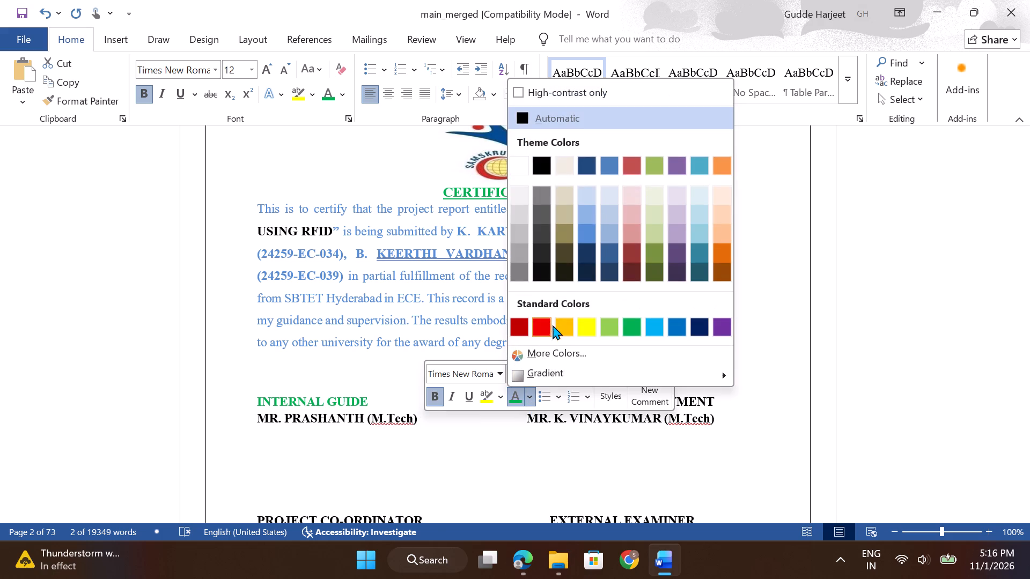
click(538, 324)
Colour "PROJECT CO-ORDINATOR" and "EXTERNAL EXAMINER" on Word's certificate page standard green, checking against Edge's PDF.
scroll(341, 472, down, 1)
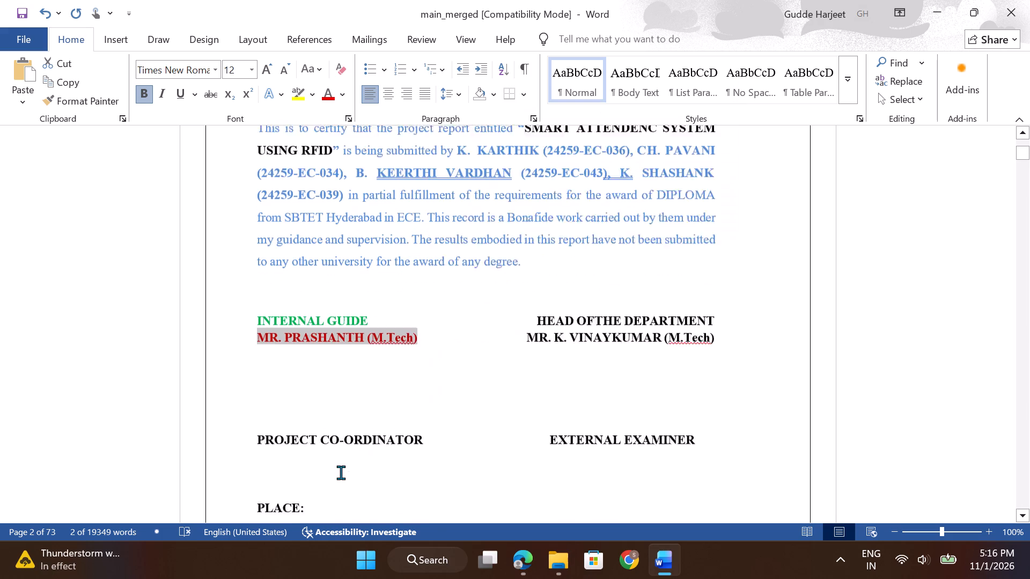
scroll(341, 472, down, 1)
drag(260, 387, 459, 395)
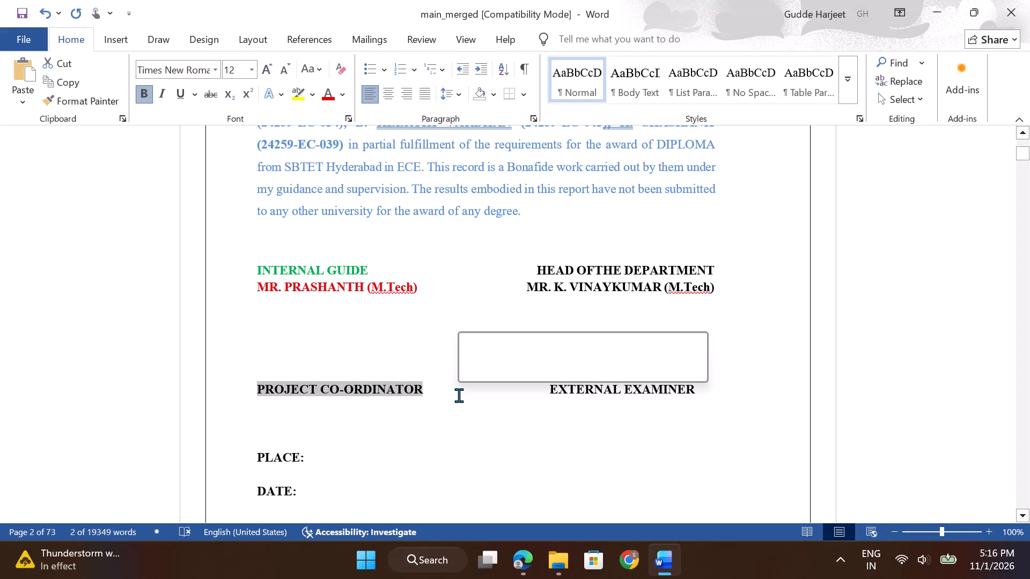
click(562, 368)
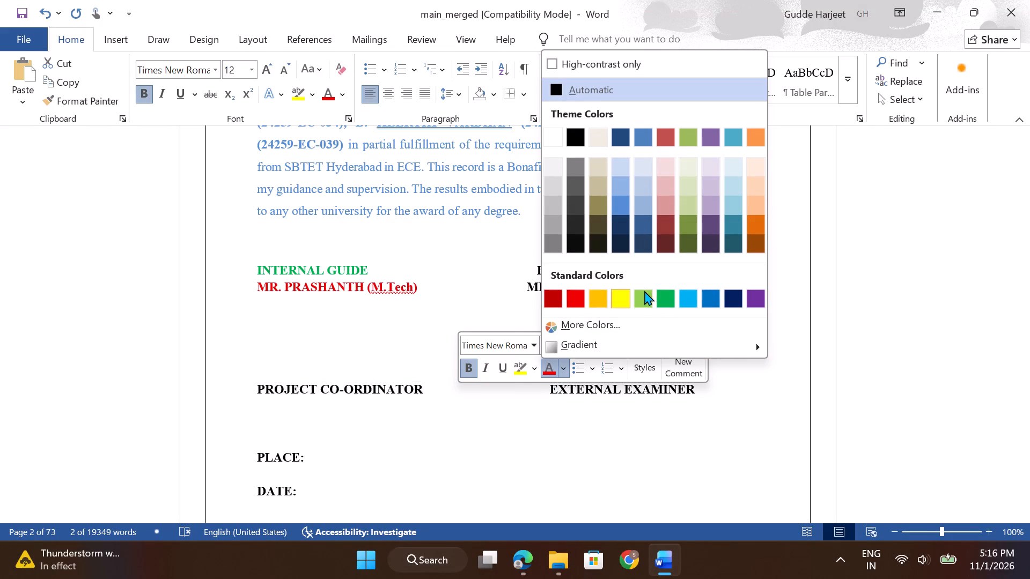
click(658, 296)
key(alt+Tab)
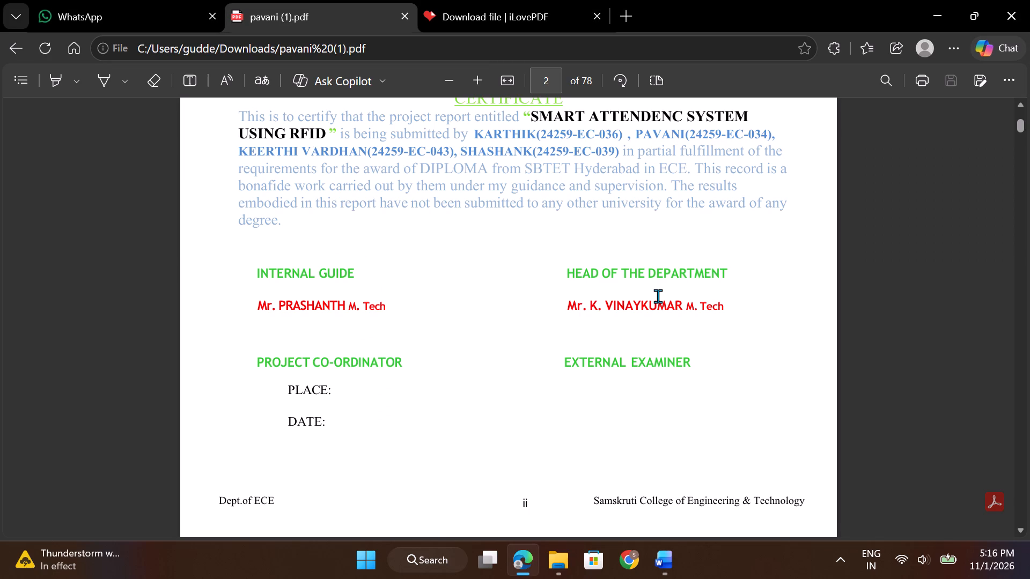
key(alt+Tab)
drag(549, 391, 714, 398)
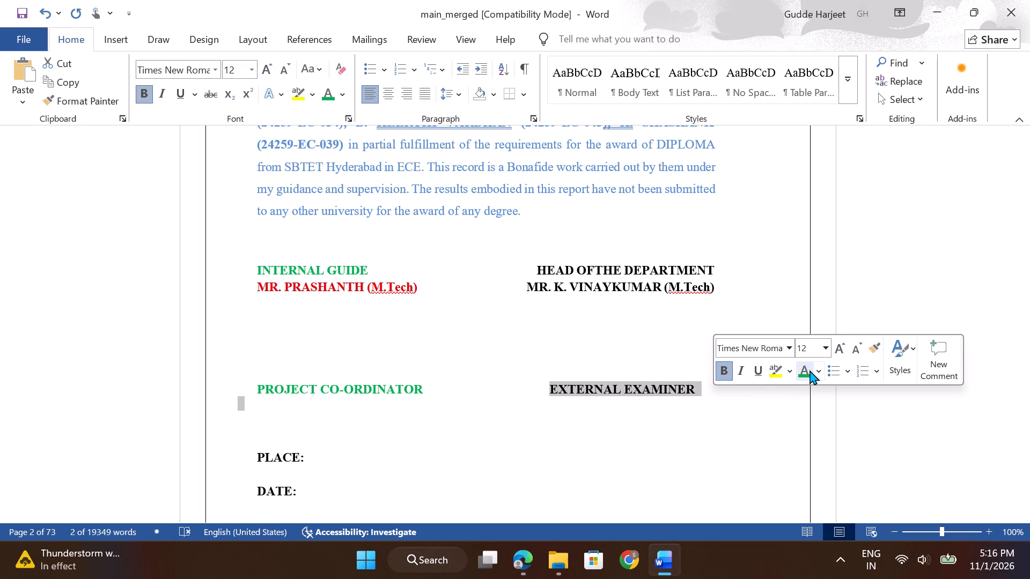
click(810, 370)
Colour "HEAD OFTHE DEPARTMENT" standard green and the department head's name below it standard red.
drag(531, 269, 593, 268)
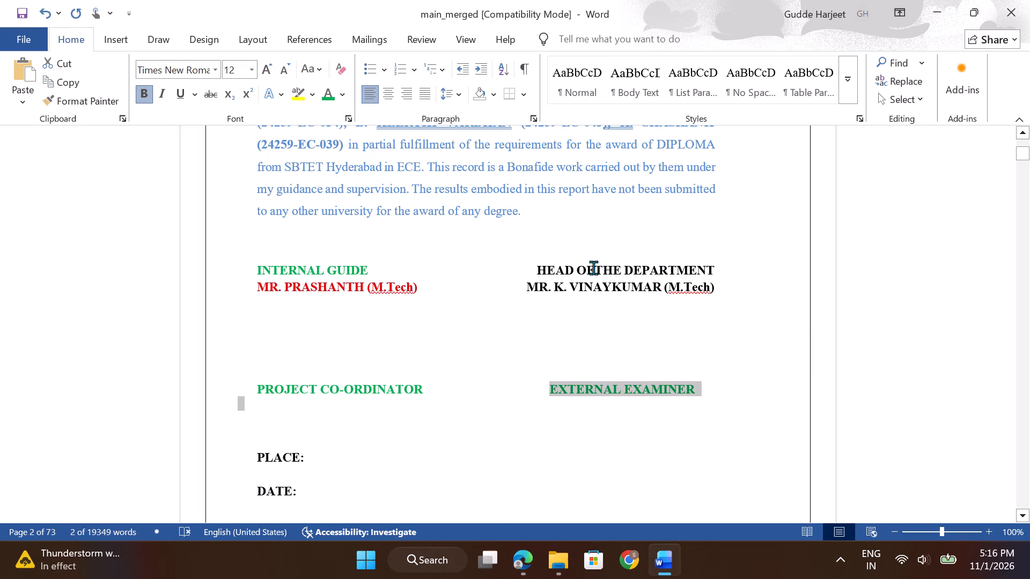
drag(593, 268, 722, 267)
click(816, 238)
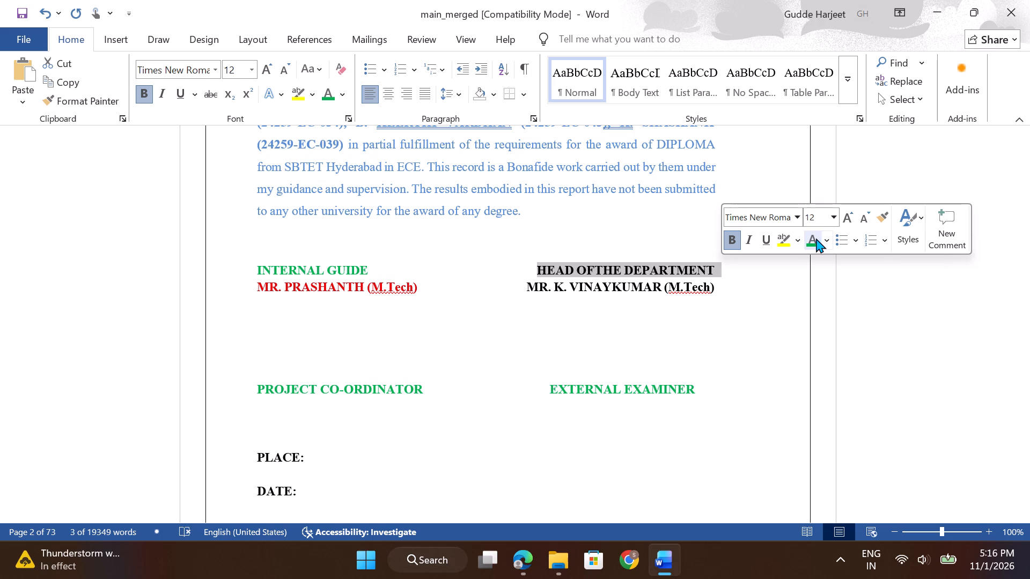
drag(525, 287, 716, 297)
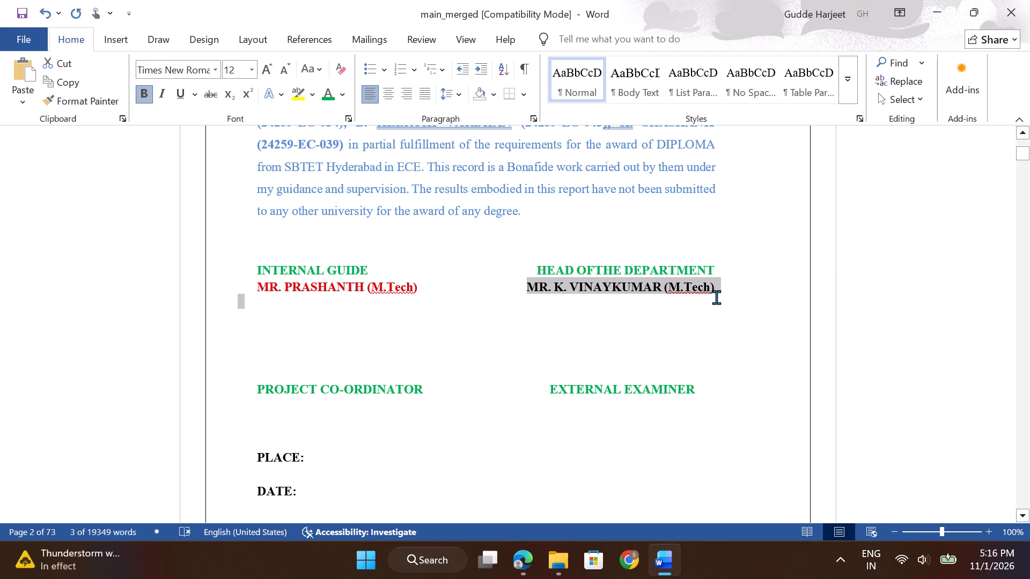
drag(716, 297, 717, 297)
click(823, 268)
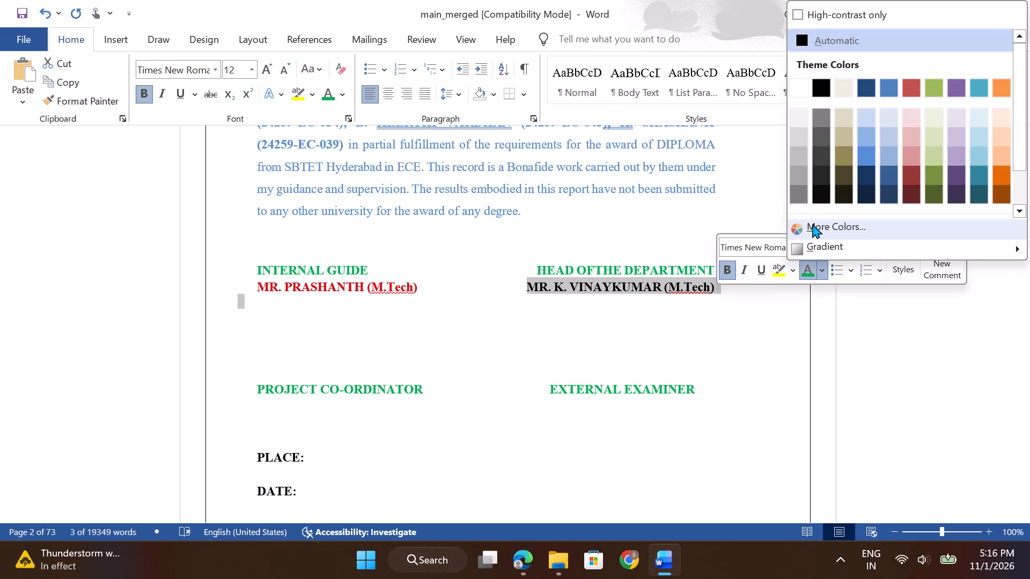
click(341, 94)
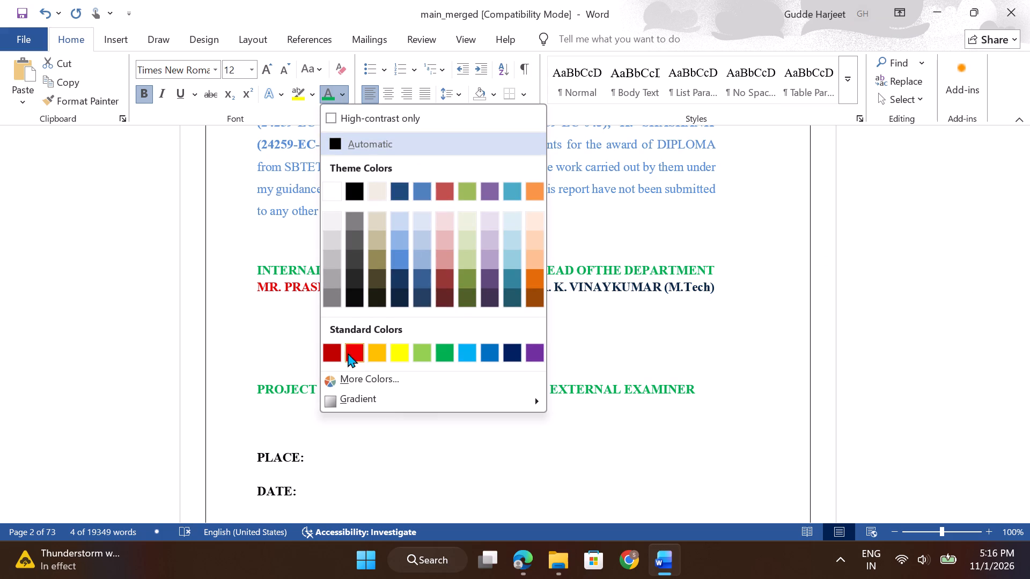
click(354, 354)
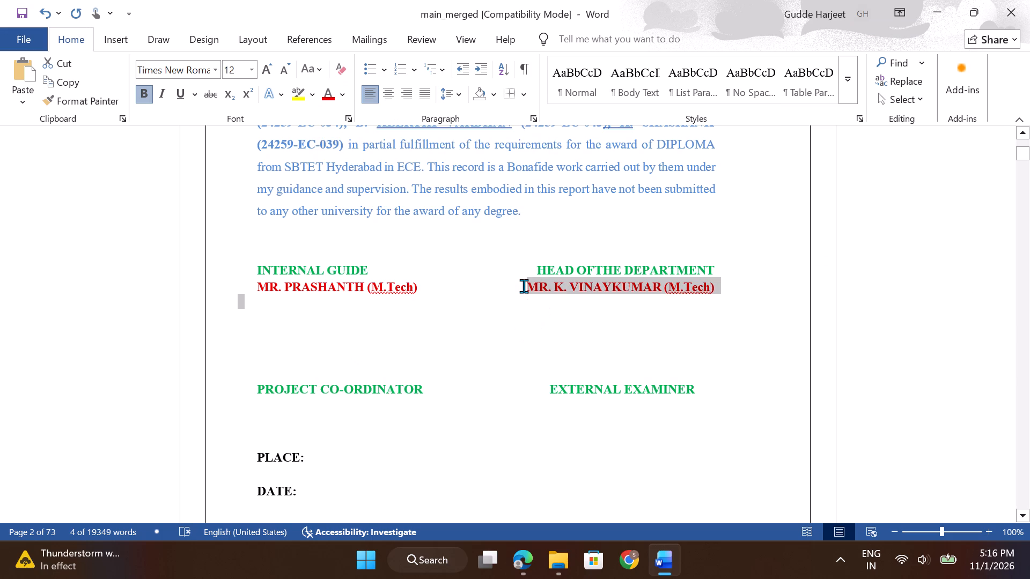
Insert three spaces before the department head's name to line it up with "HEAD OFTHE DEPARTMENT".
click(524, 286)
key(space)
key(space)
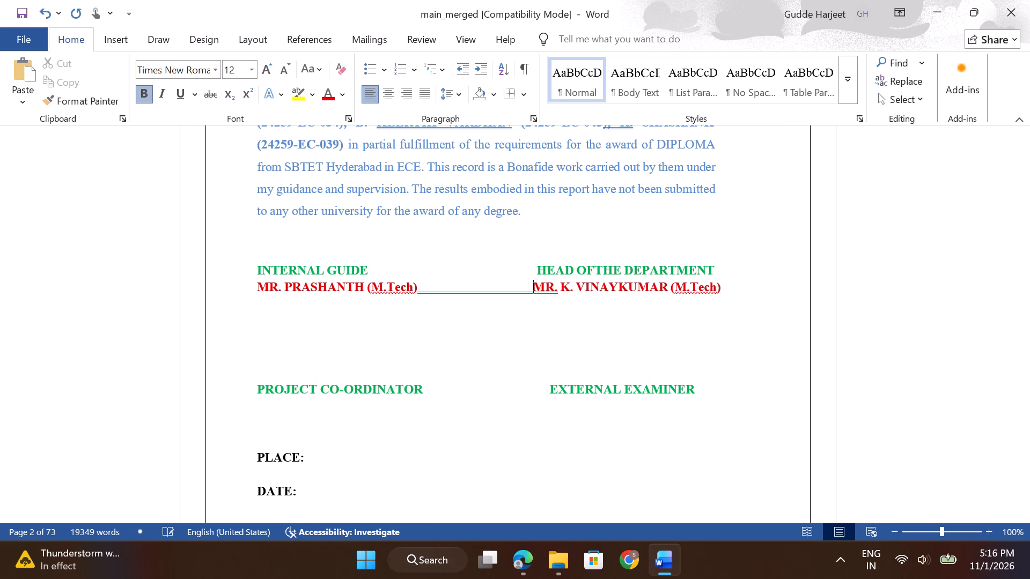
key(space)
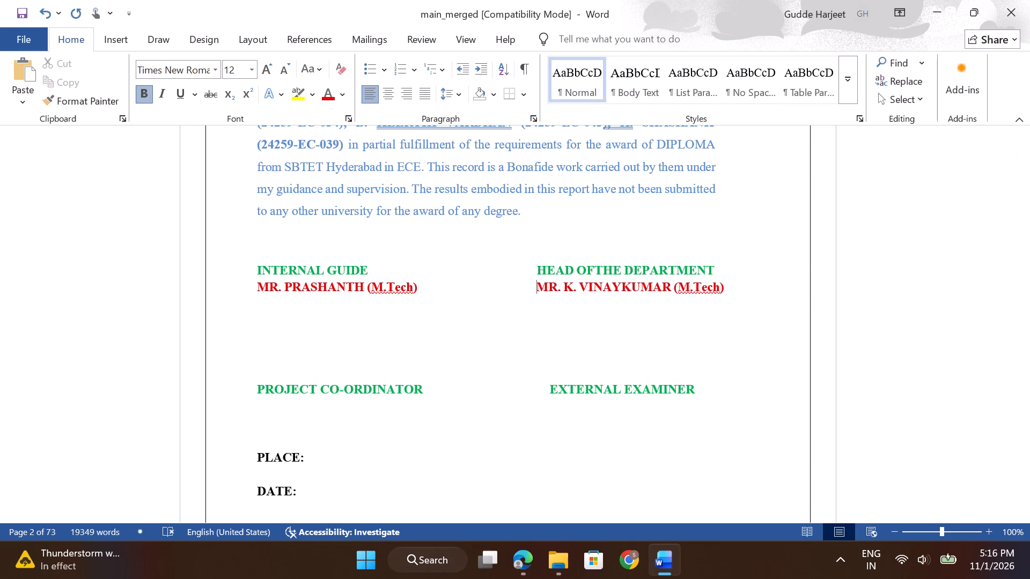
Check the acknowledgement heading's colour in Edge's PDF, and colour Word's "ACKNOWLEDGEMENT" heading standard red.
scroll(524, 286, down, 6)
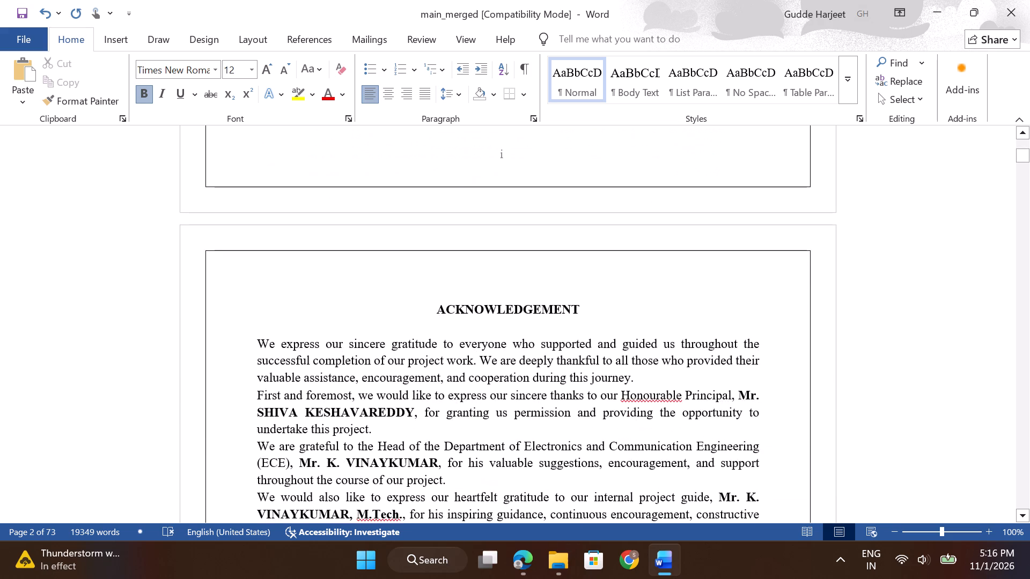
key(alt+Tab)
scroll(524, 286, down, 7)
key(alt+Tab)
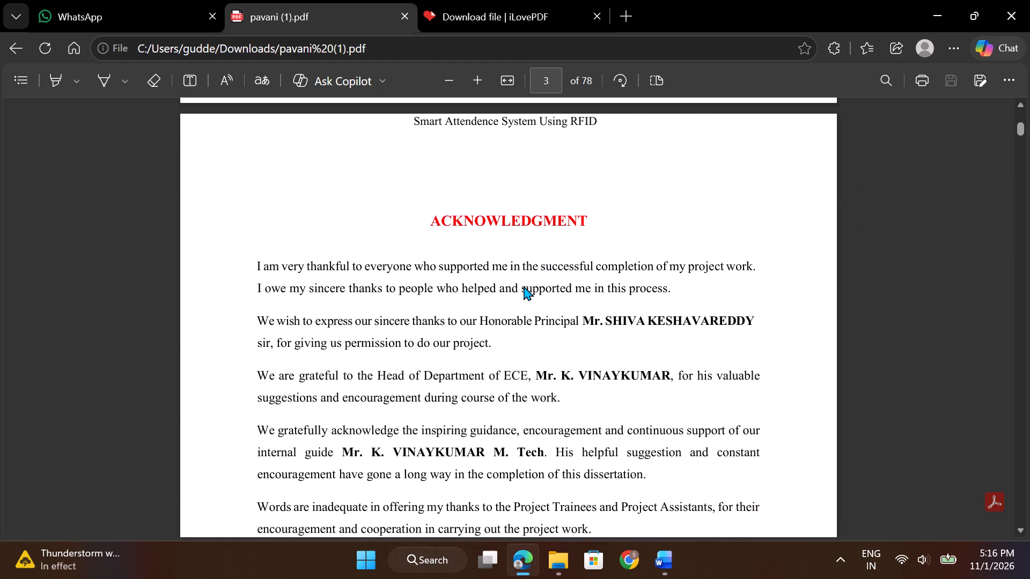
triple_click(503, 310)
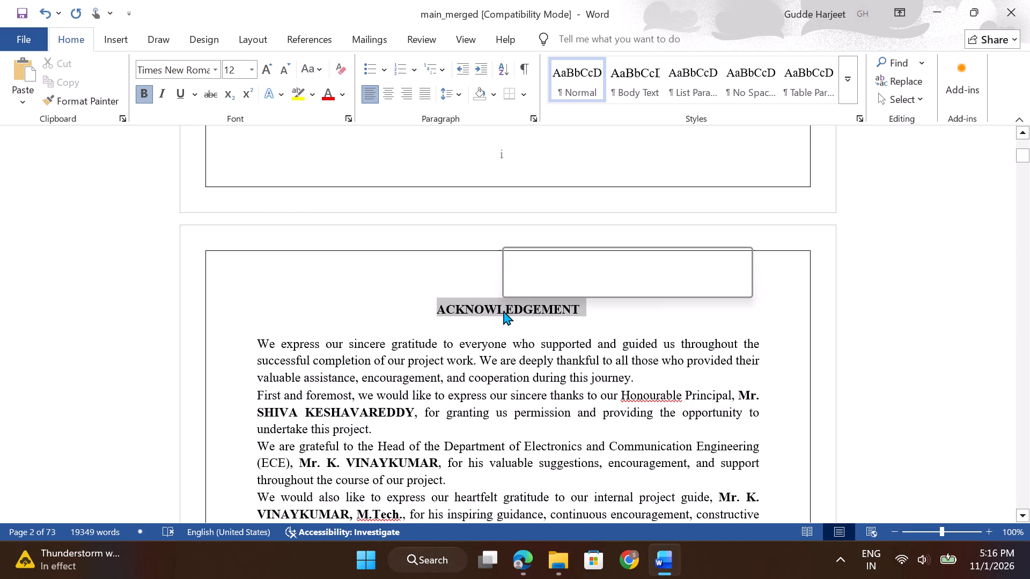
click(592, 287)
Check the acknowledgement's closing list in Edge's PDF, and colour Word's four student names and roll numbers medium blue.
key(alt+Tab)
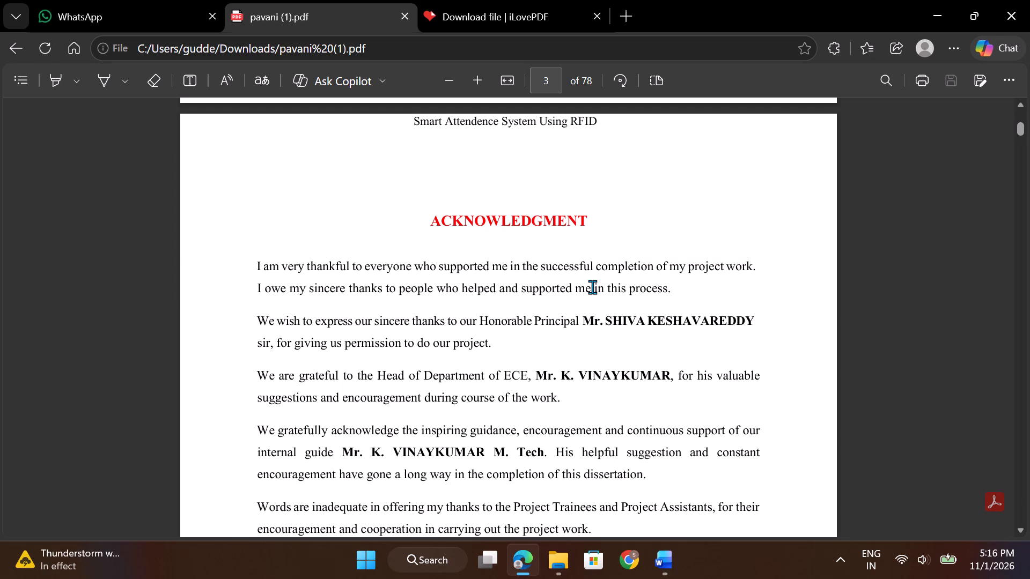
scroll(592, 287, down, 5)
key(alt+Tab)
scroll(592, 287, down, 2)
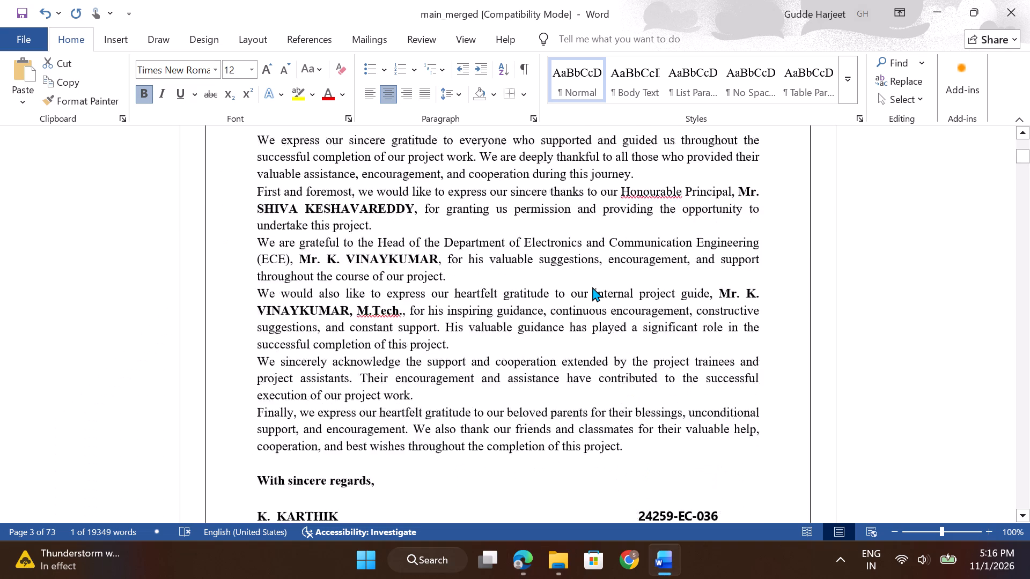
scroll(592, 287, down, 2)
drag(251, 352, 644, 384)
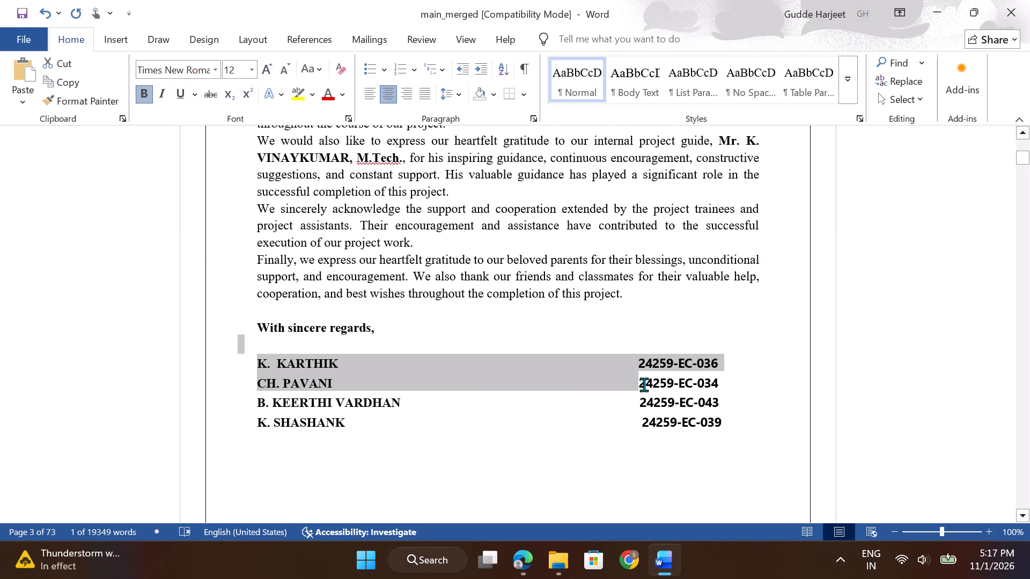
drag(644, 384, 743, 425)
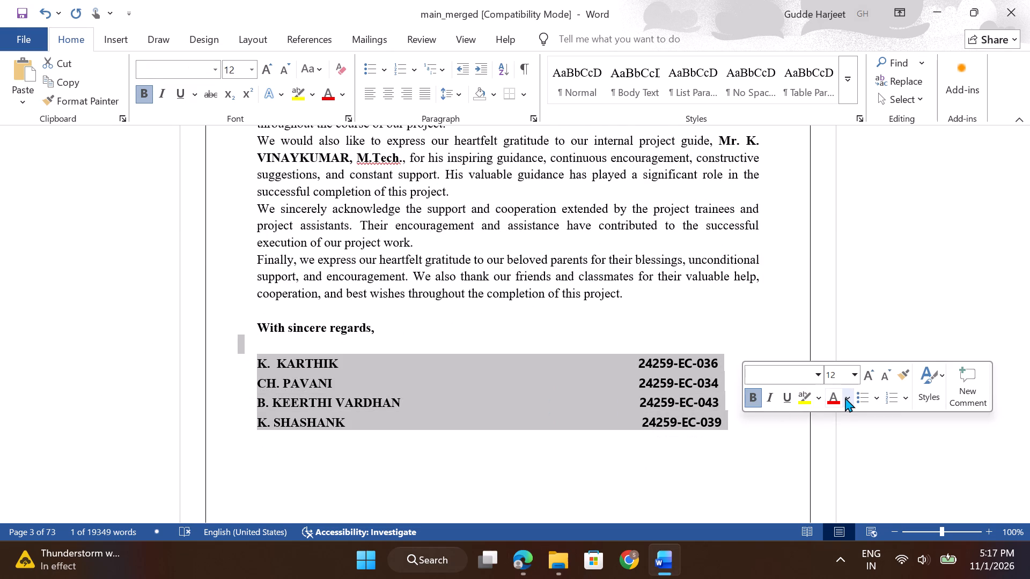
click(845, 397)
click(876, 233)
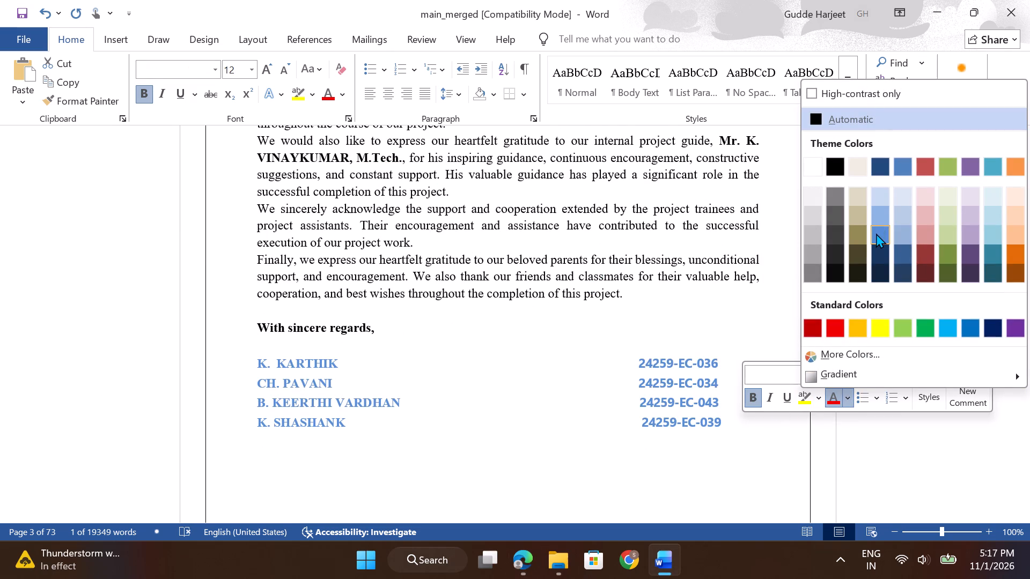
click(533, 382)
Copy the running header text "Smart Attendence System Using RFID" from the first page of the pavani (1) PDF in Edge.
key(alt+Tab)
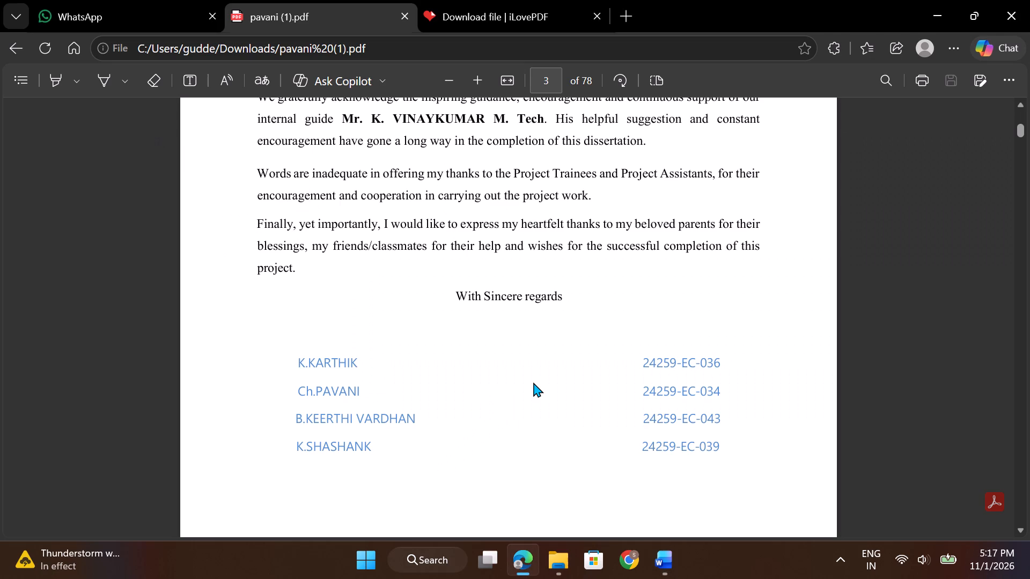
scroll(533, 382, down, 17)
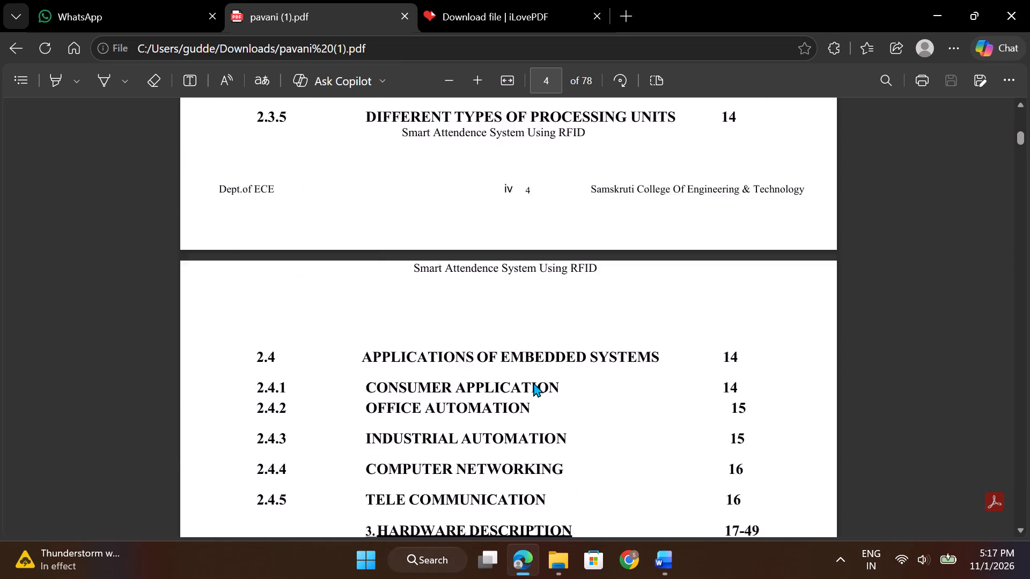
scroll(533, 382, down, 2)
scroll(533, 382, up, 20)
scroll(533, 382, up, 5)
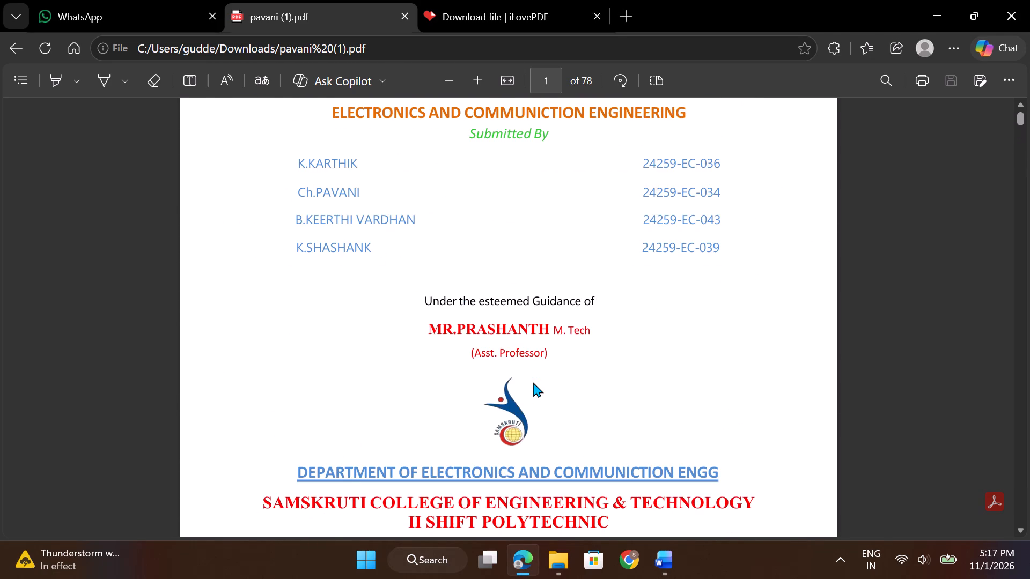
scroll(533, 382, up, 1)
triple_click(470, 115)
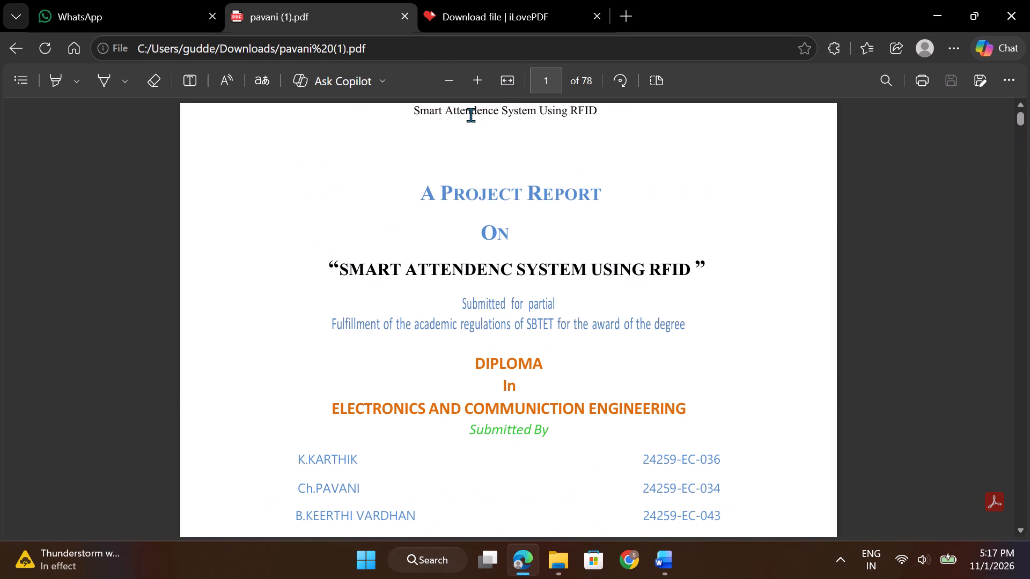
key(ctrl+c)
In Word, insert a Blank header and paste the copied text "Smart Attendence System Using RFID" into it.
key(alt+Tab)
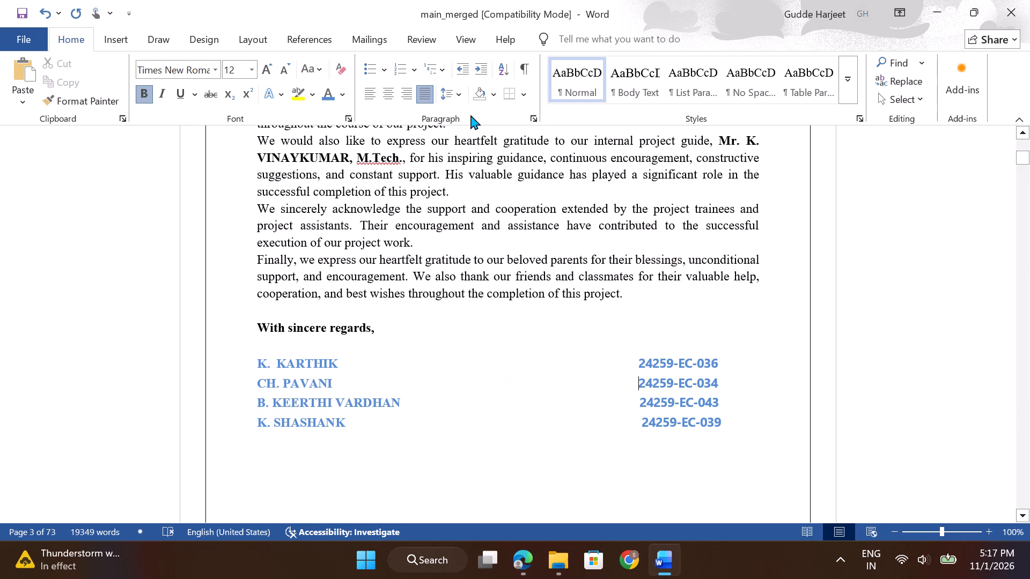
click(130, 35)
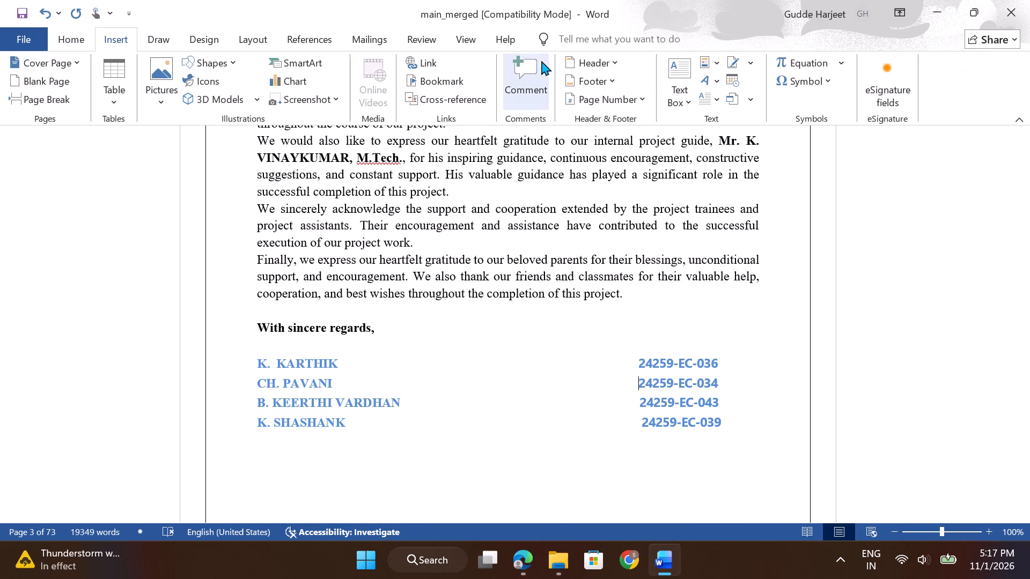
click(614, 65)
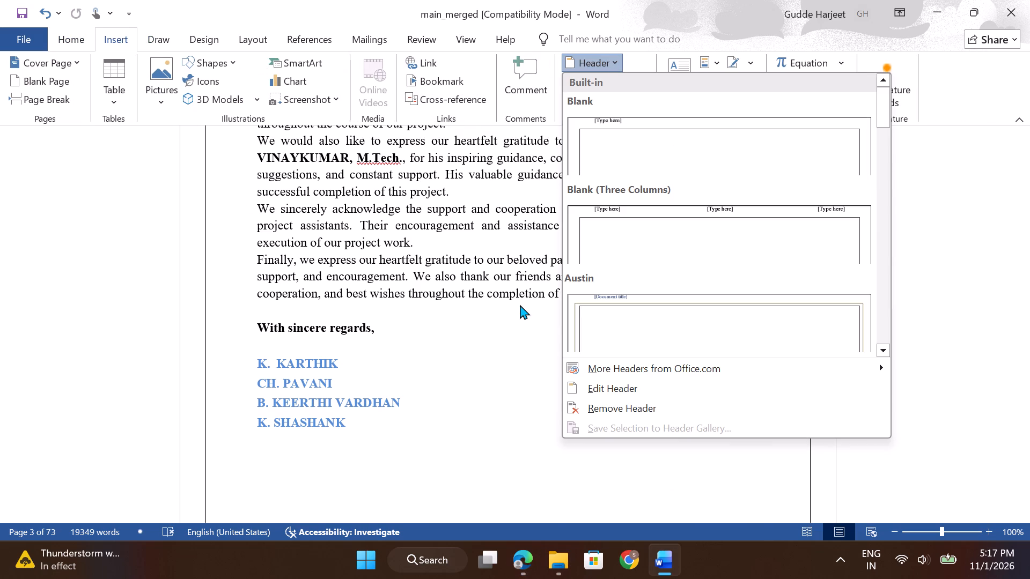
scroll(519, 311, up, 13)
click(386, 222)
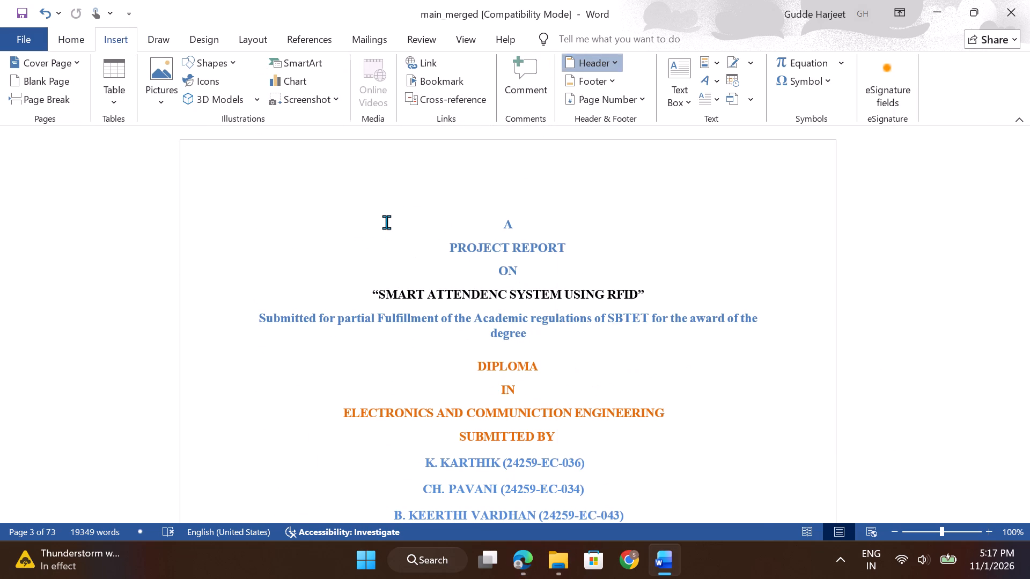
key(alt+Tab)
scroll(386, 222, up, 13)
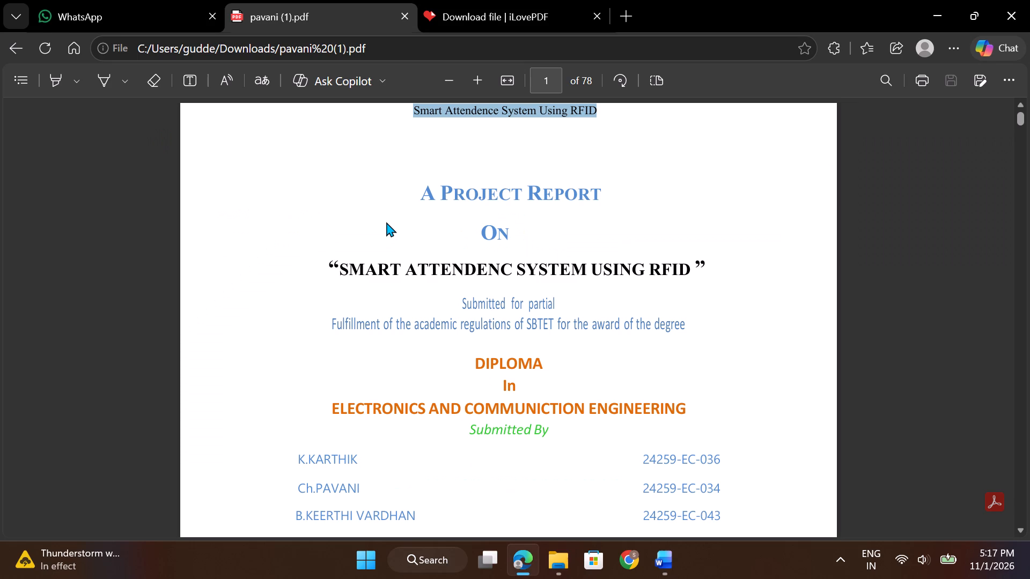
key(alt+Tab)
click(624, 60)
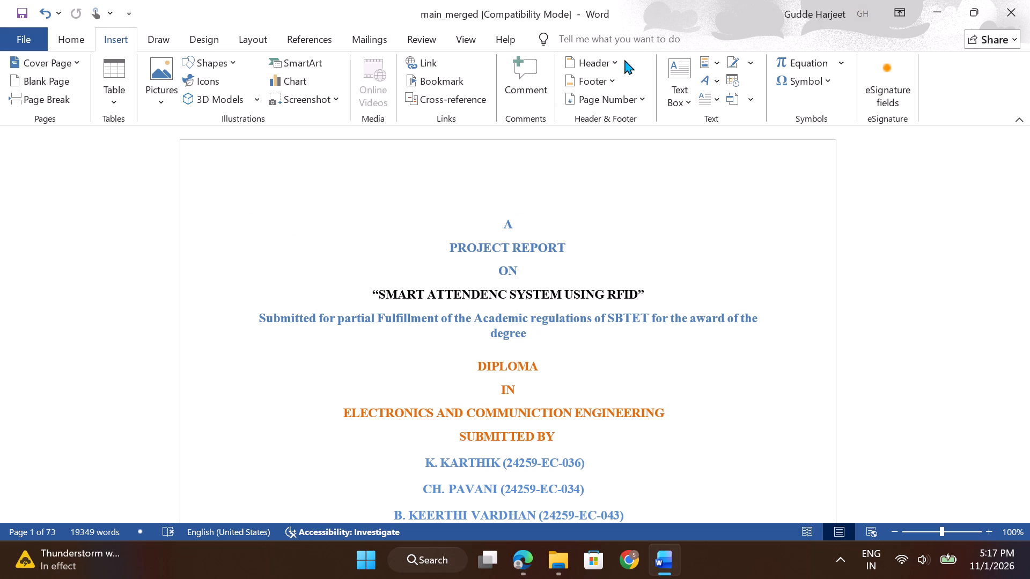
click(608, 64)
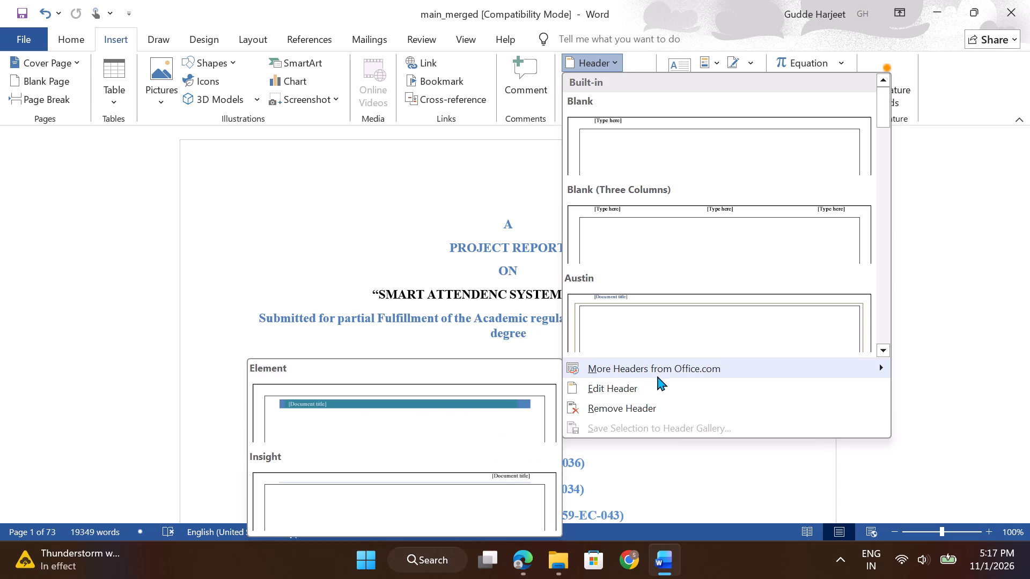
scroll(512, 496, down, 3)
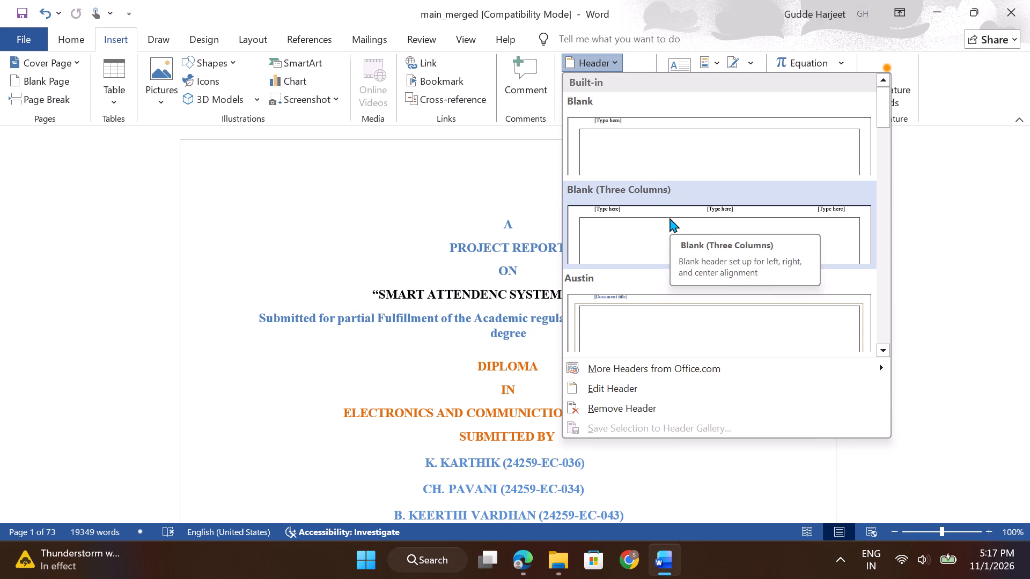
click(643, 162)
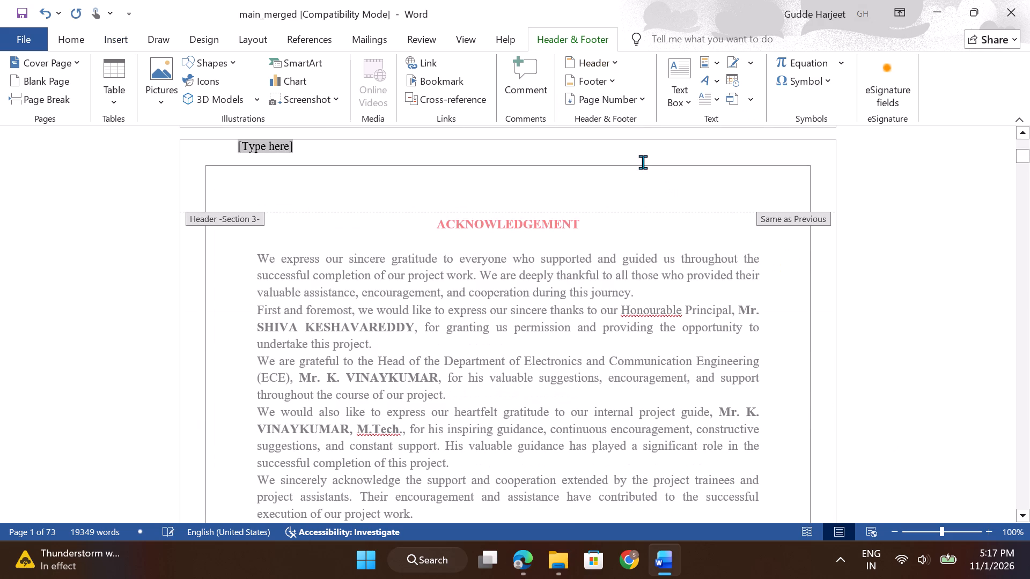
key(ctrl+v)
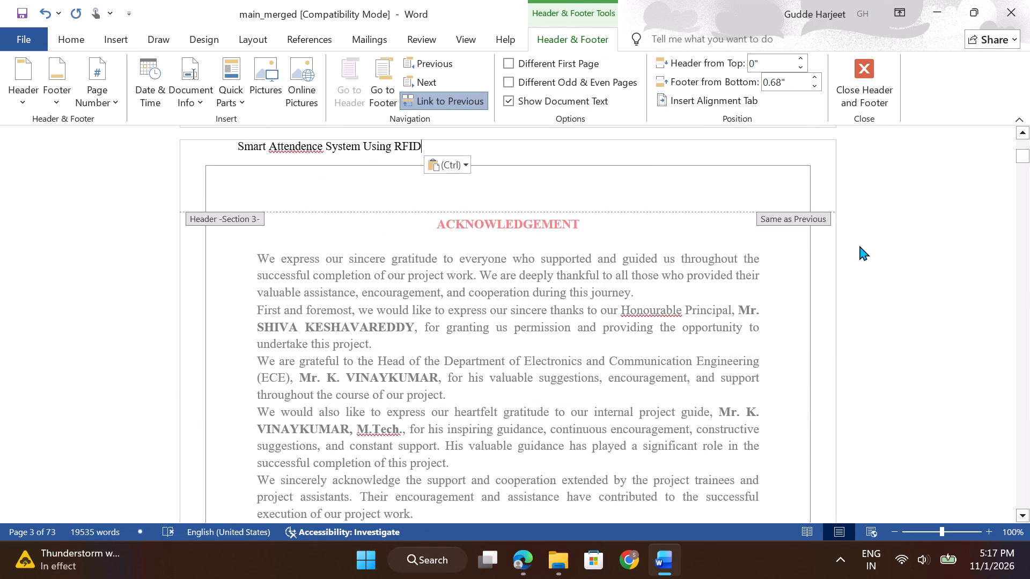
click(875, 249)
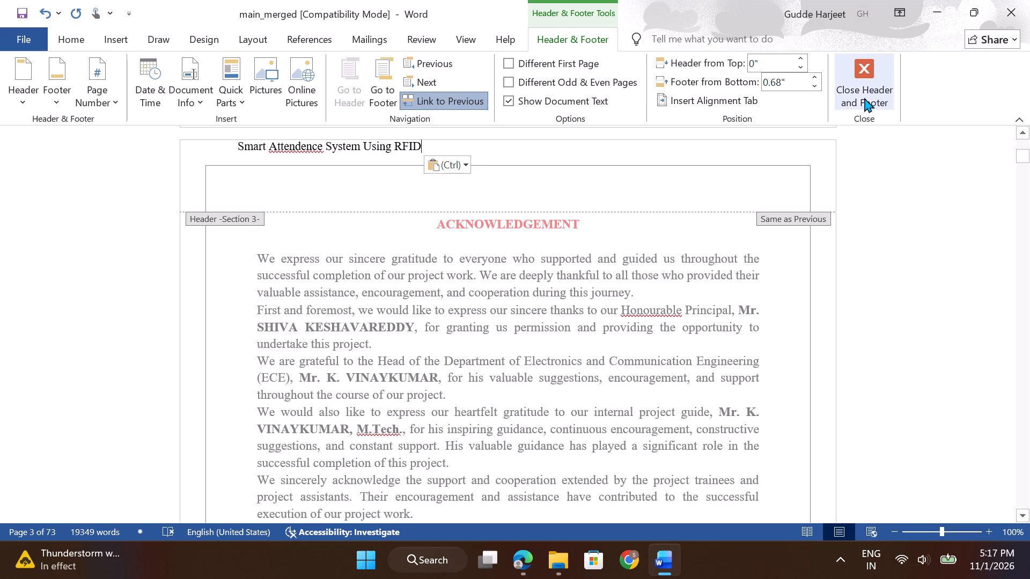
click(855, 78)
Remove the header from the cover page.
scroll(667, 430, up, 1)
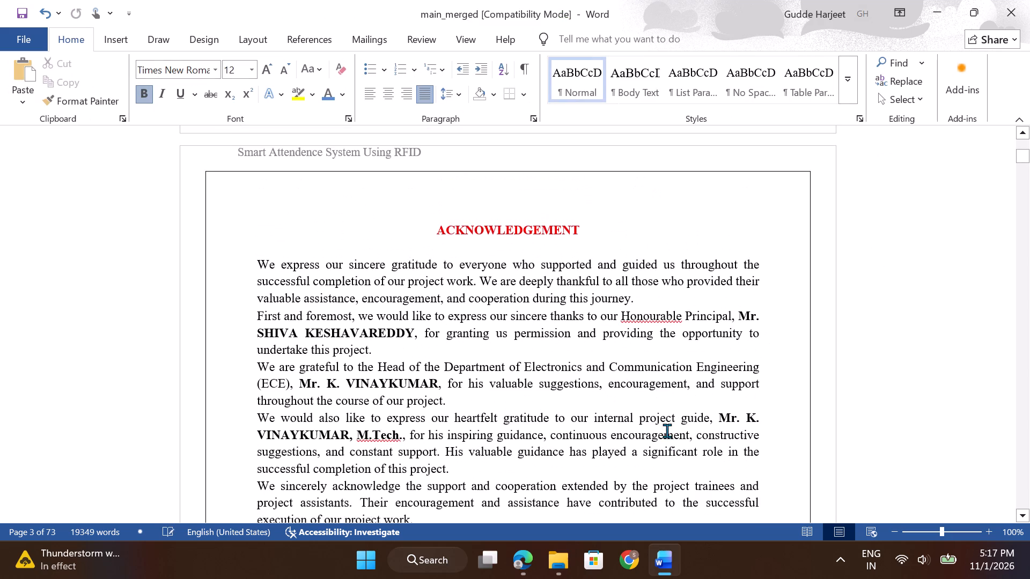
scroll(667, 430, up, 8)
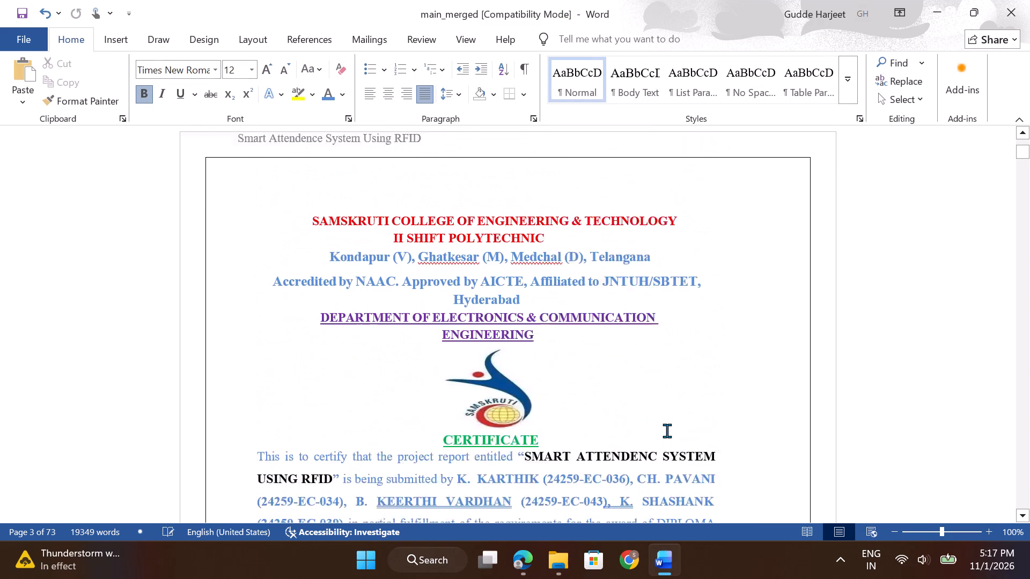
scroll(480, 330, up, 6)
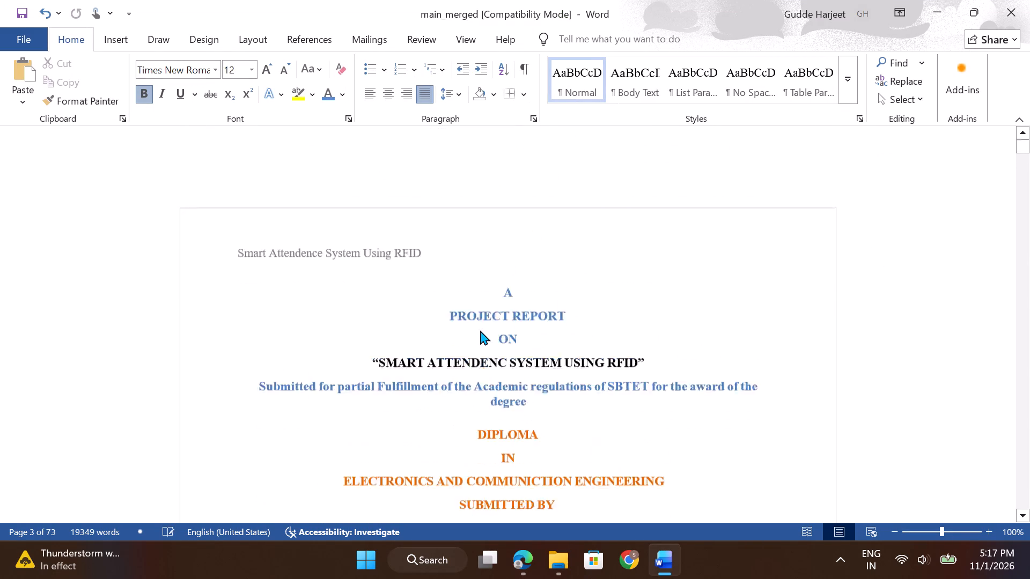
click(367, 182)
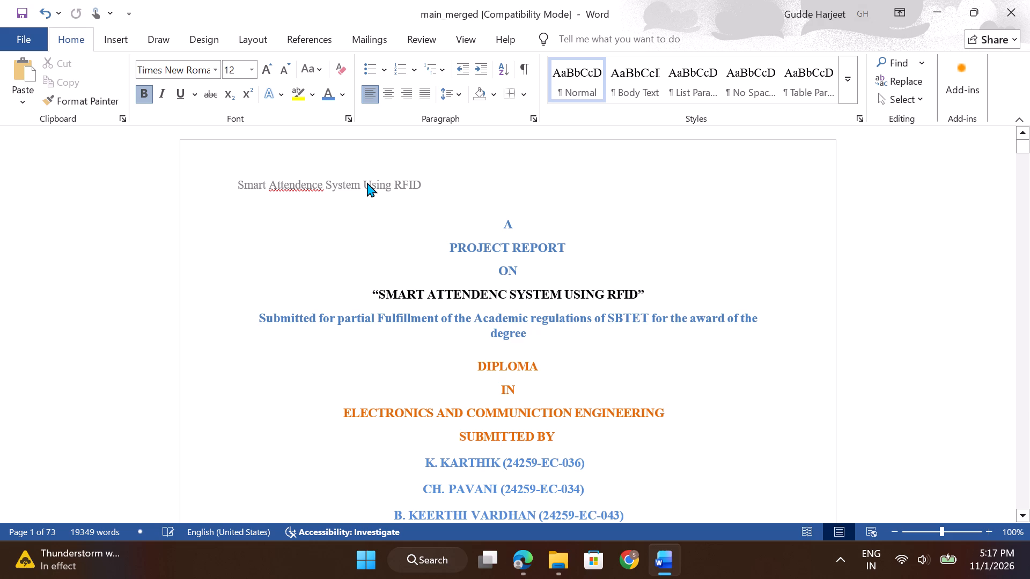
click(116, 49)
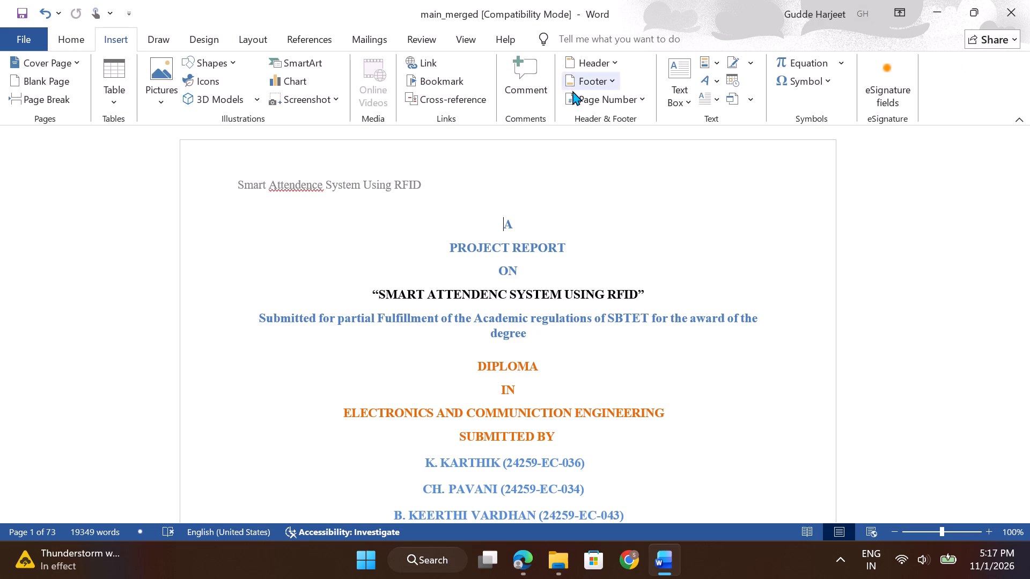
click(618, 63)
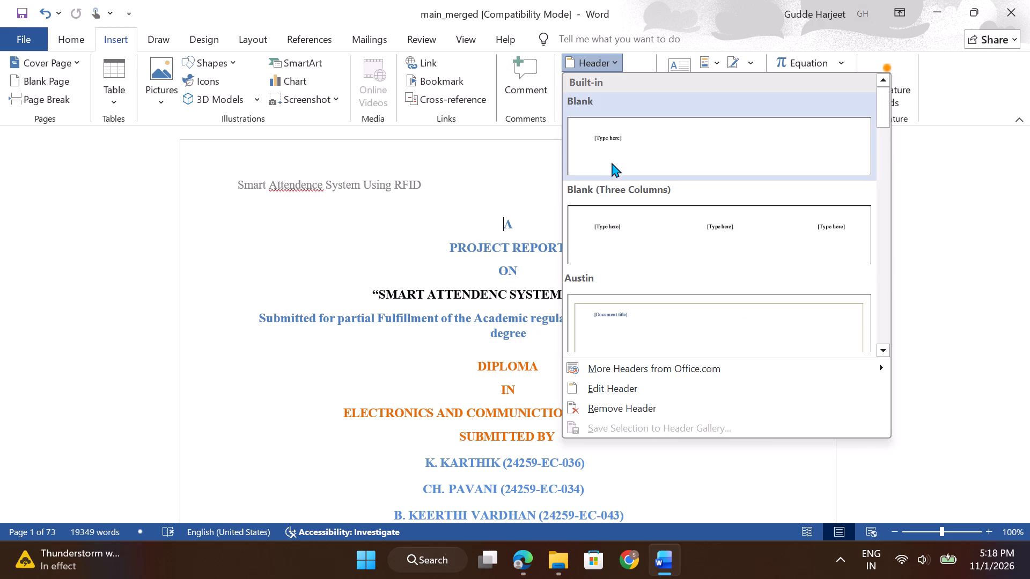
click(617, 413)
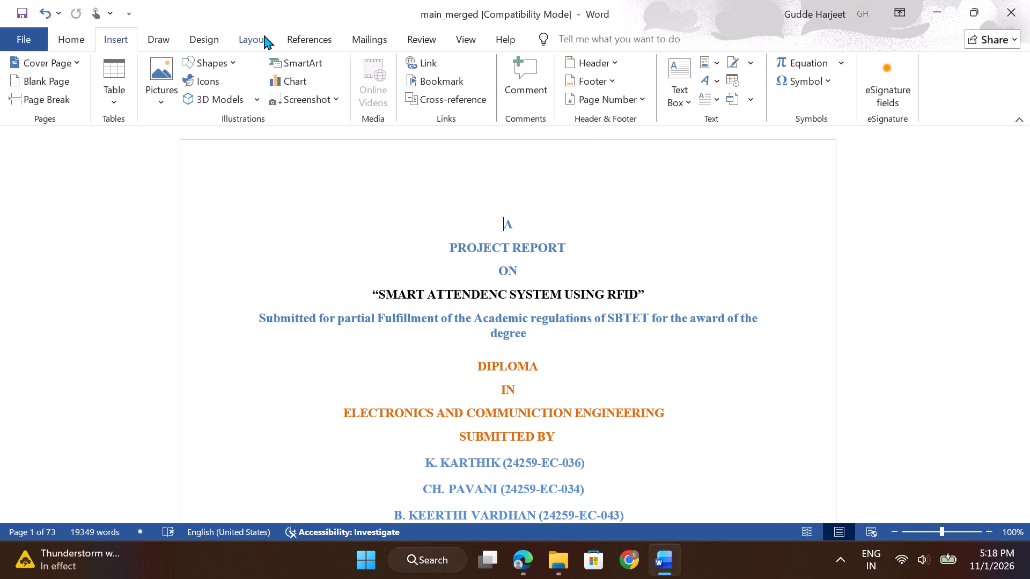
Insert the Austin bordered header on the cover page and paste "Smart Attendence System Using RFID" as its document title.
click(616, 62)
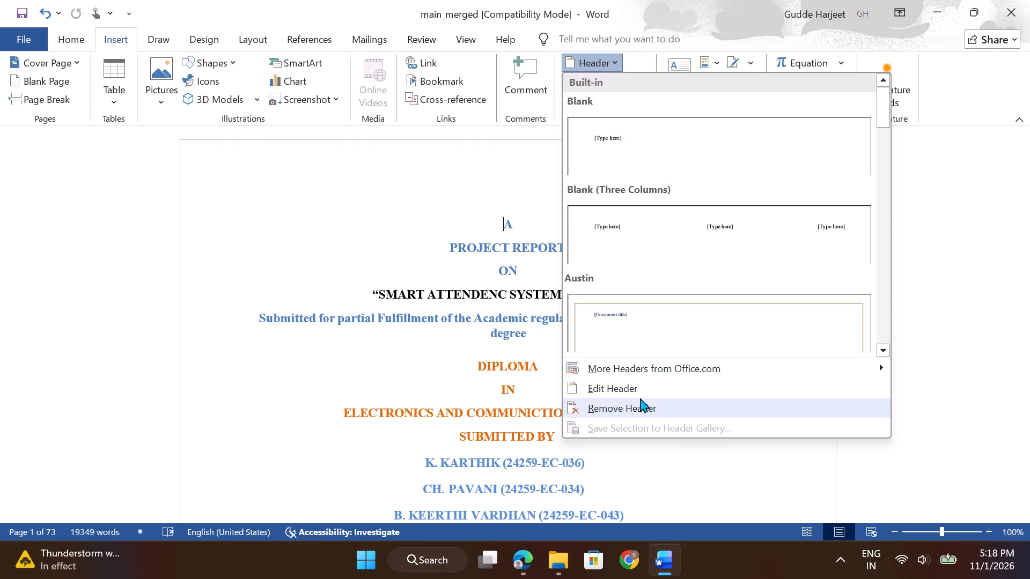
scroll(649, 307, down, 1)
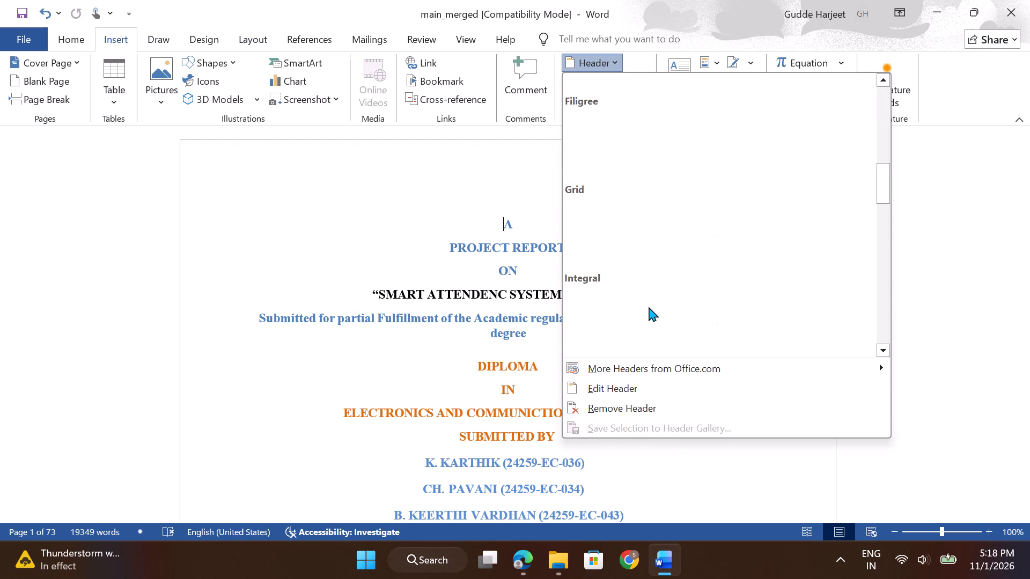
scroll(649, 307, down, 1)
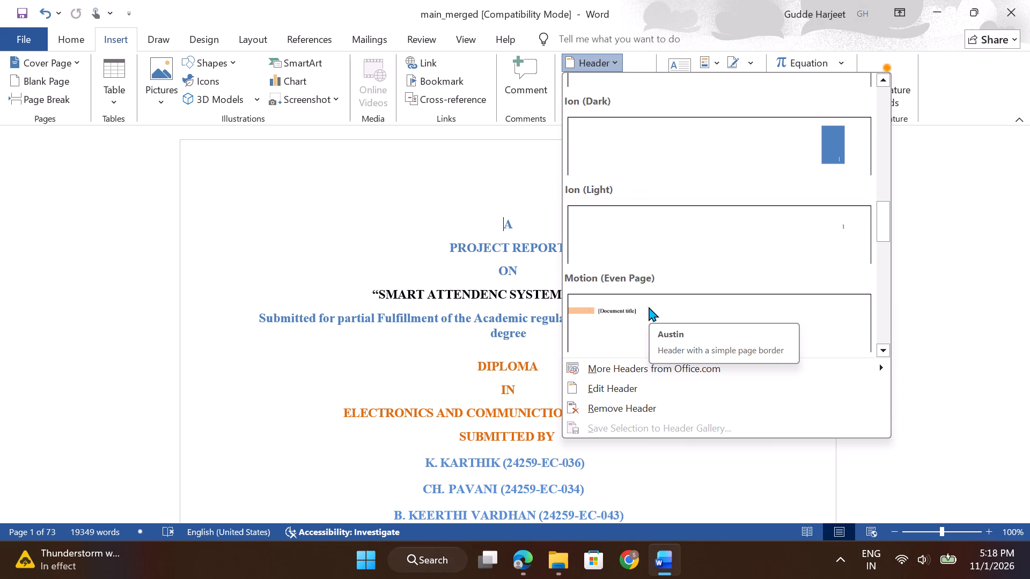
scroll(649, 307, down, 4)
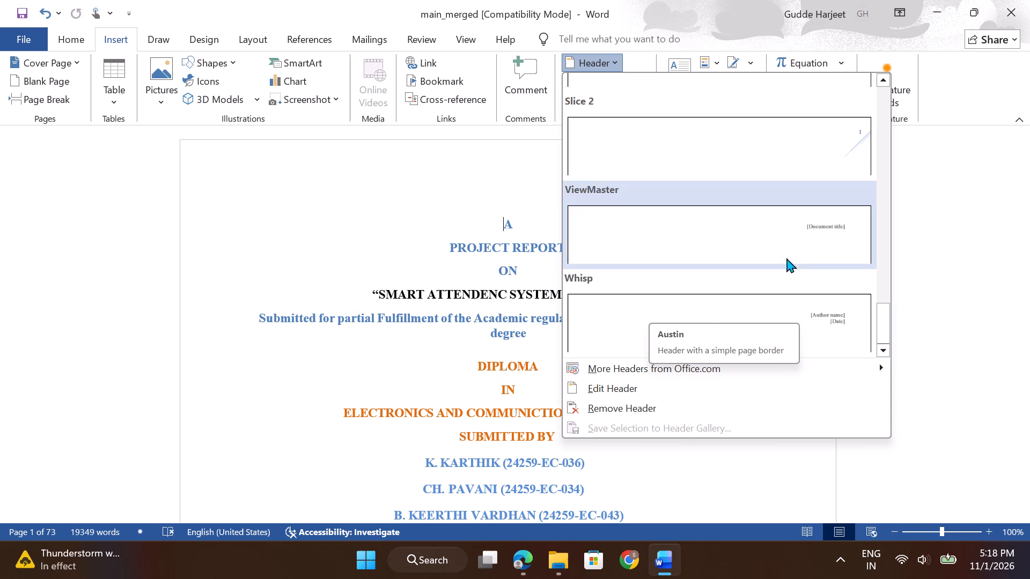
scroll(796, 254, up, 6)
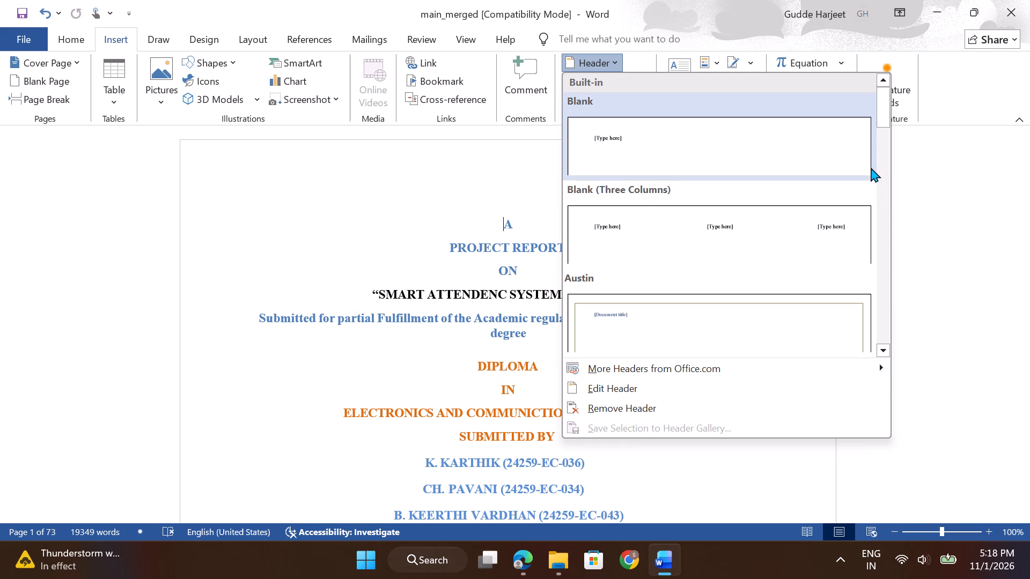
drag(888, 107, 891, 133)
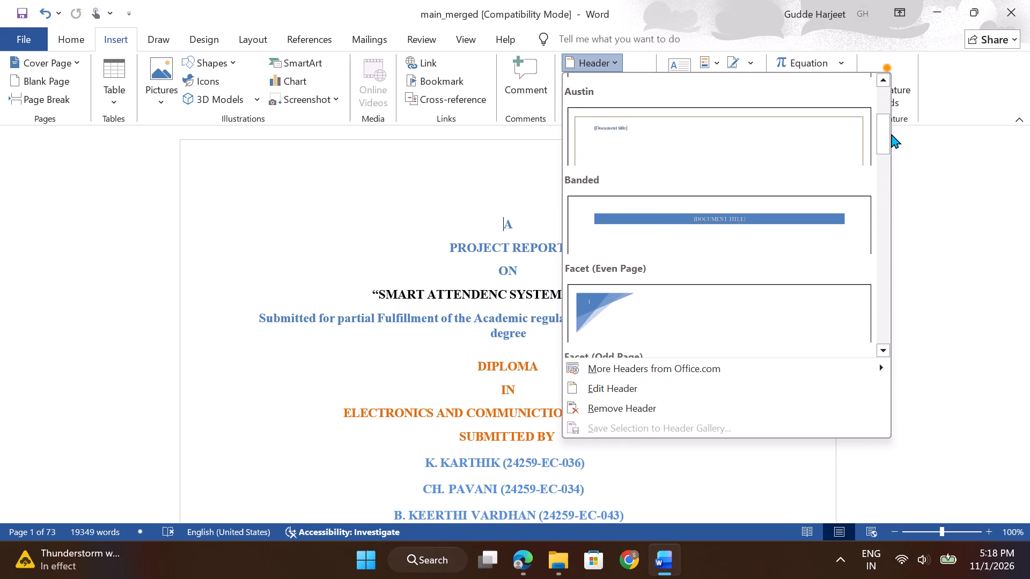
click(686, 127)
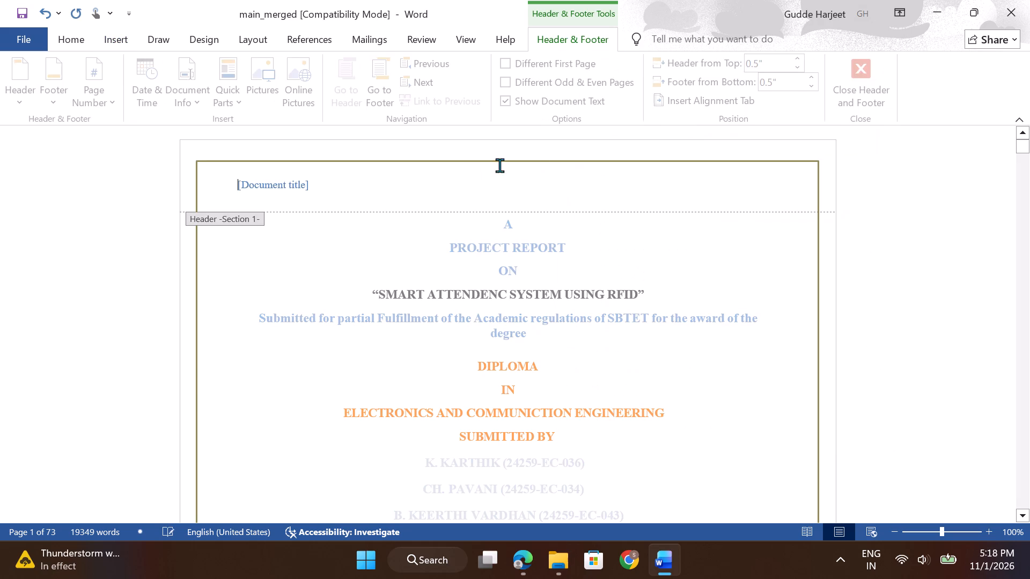
double_click(269, 185)
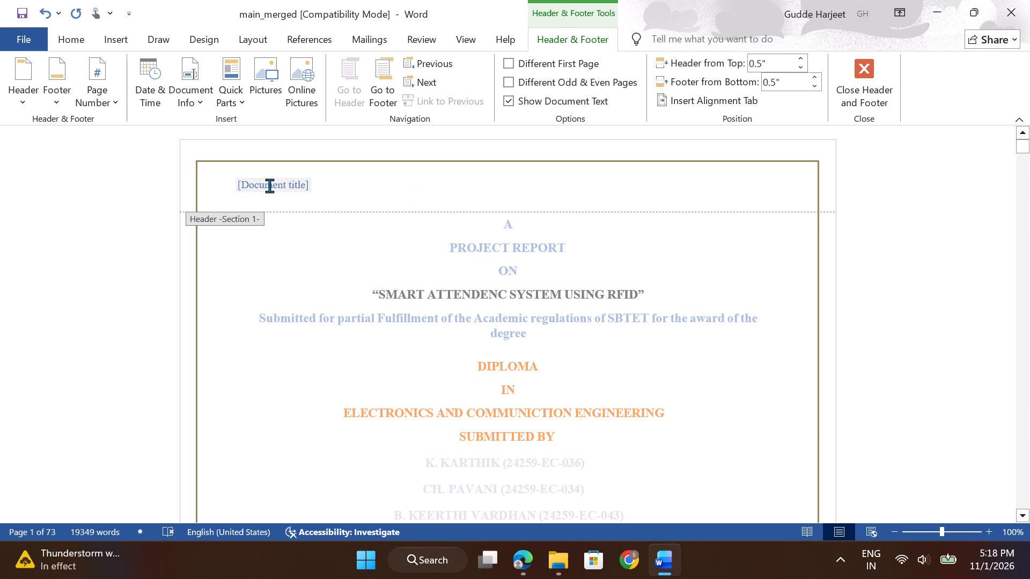
key(ctrl+v)
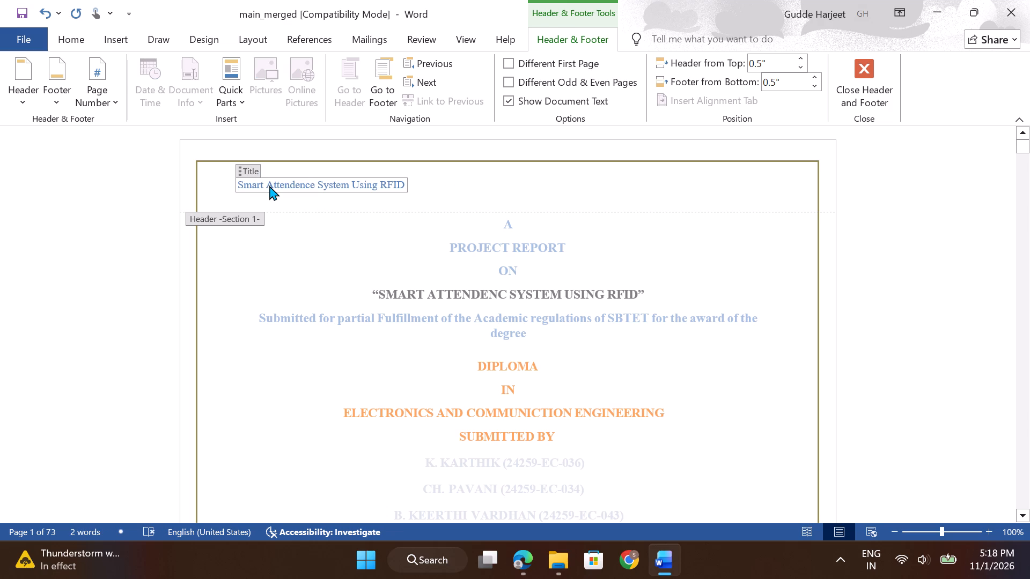
click(501, 199)
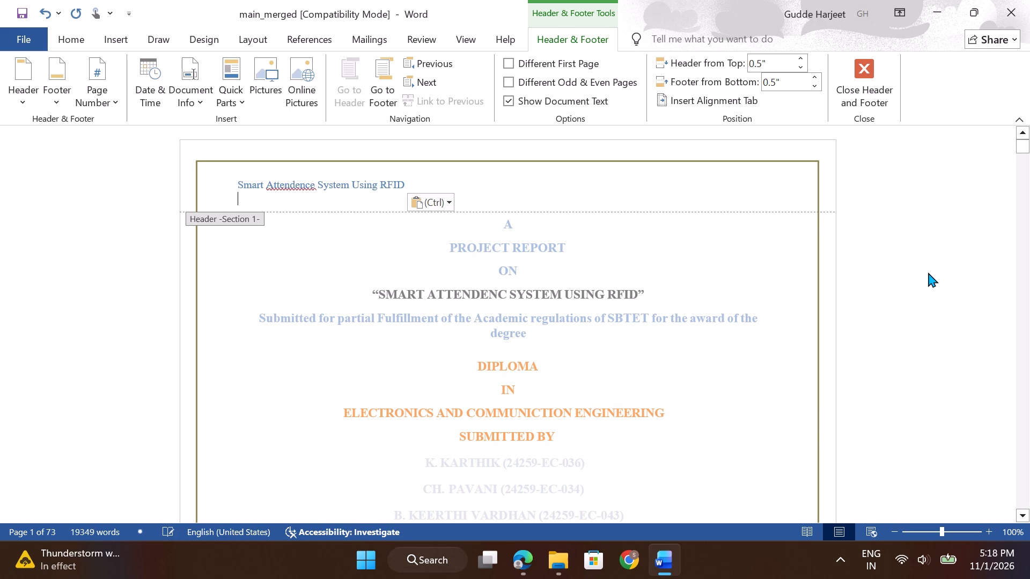
click(935, 273)
click(874, 66)
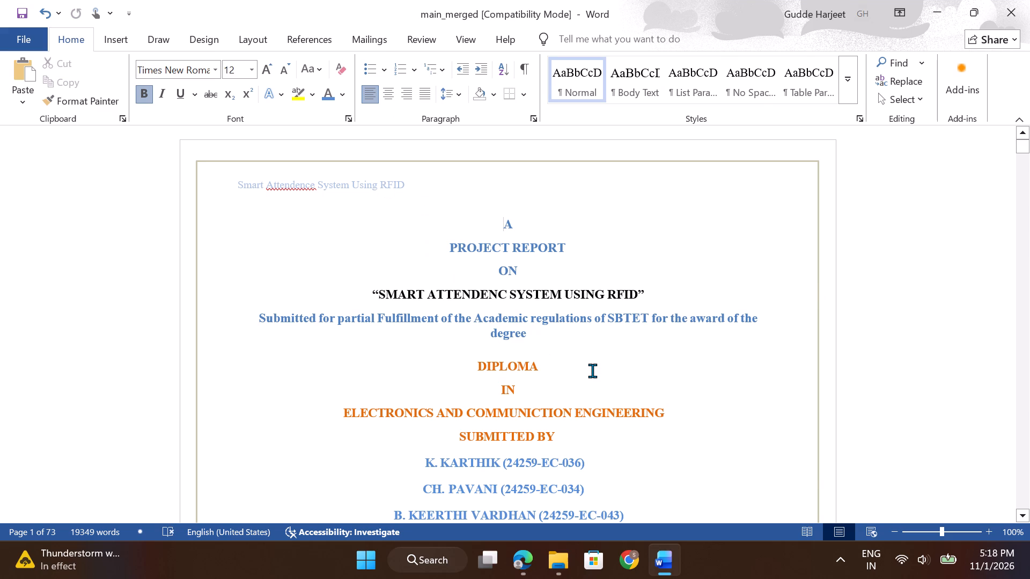
Compare the cover page in Word with the opening pages of the pavani (1) PDF in Edge.
key(alt+Tab)
key(alt+Tab)
key(alt+Tab)
scroll(592, 370, down, 9)
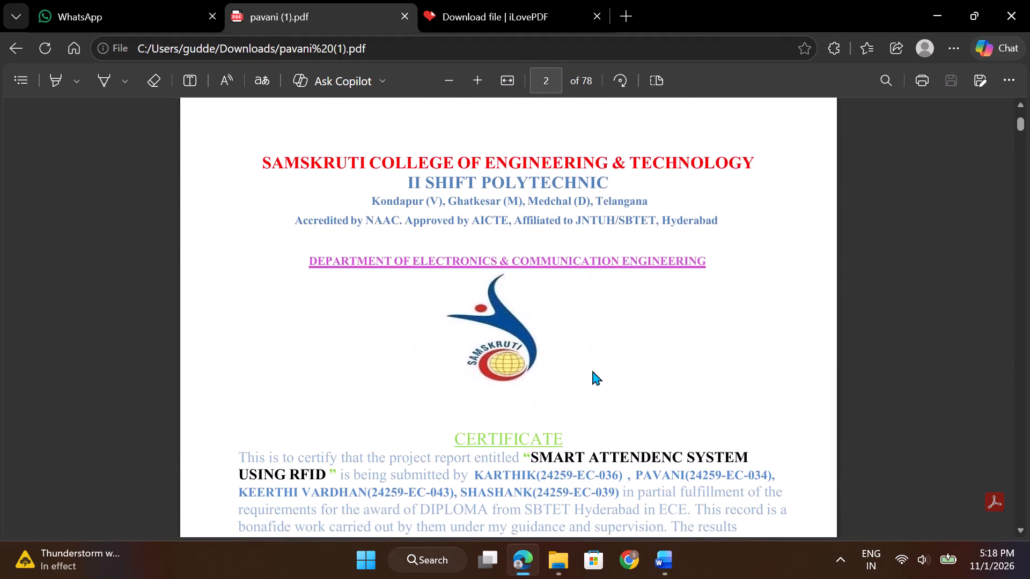
scroll(592, 370, down, 5)
key(alt+Tab)
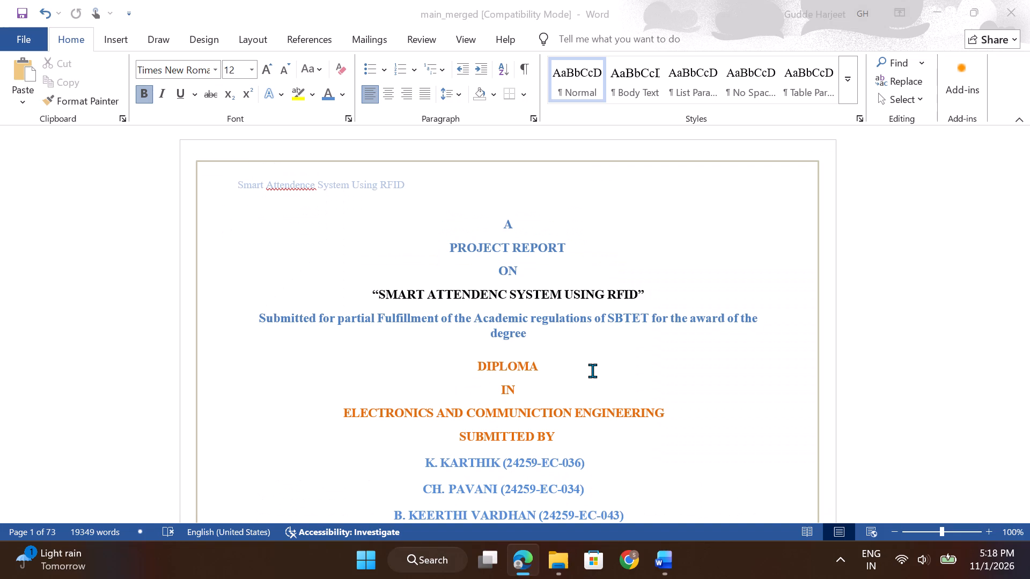
In Word, correct the misspelled word in the cover page header title to "Attendance".
triple_click(341, 177)
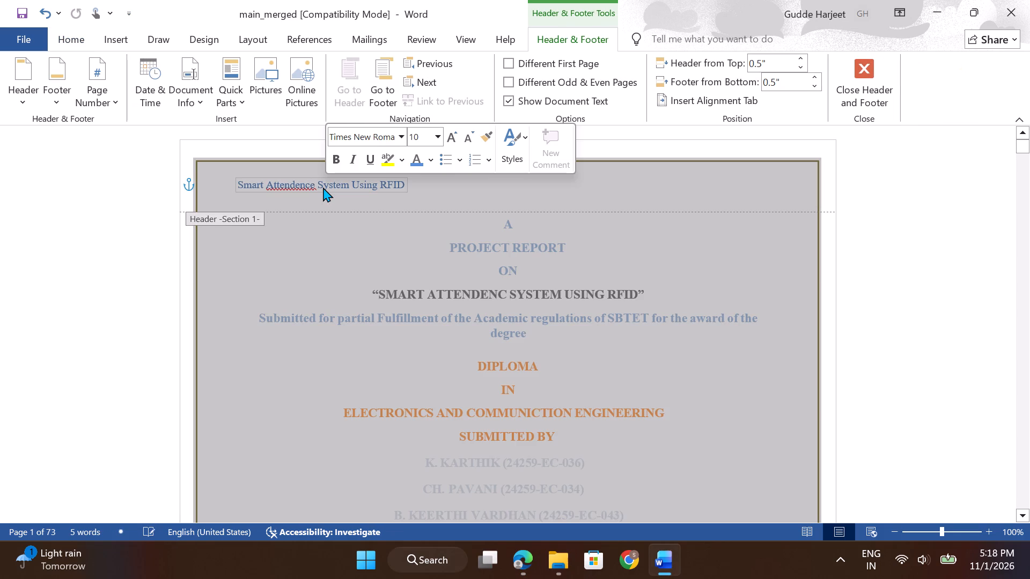
triple_click(323, 187)
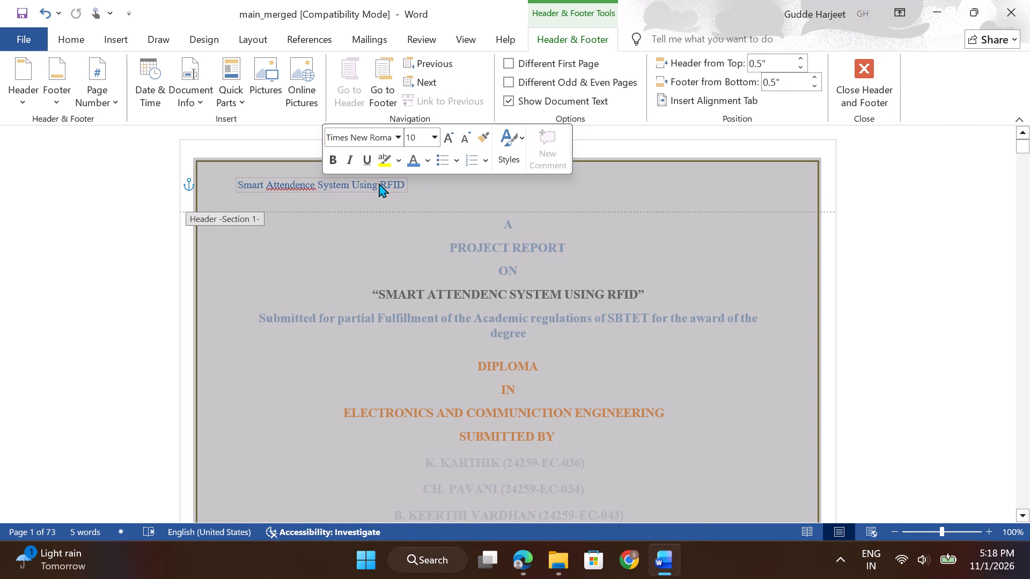
click(300, 186)
right_click(300, 186)
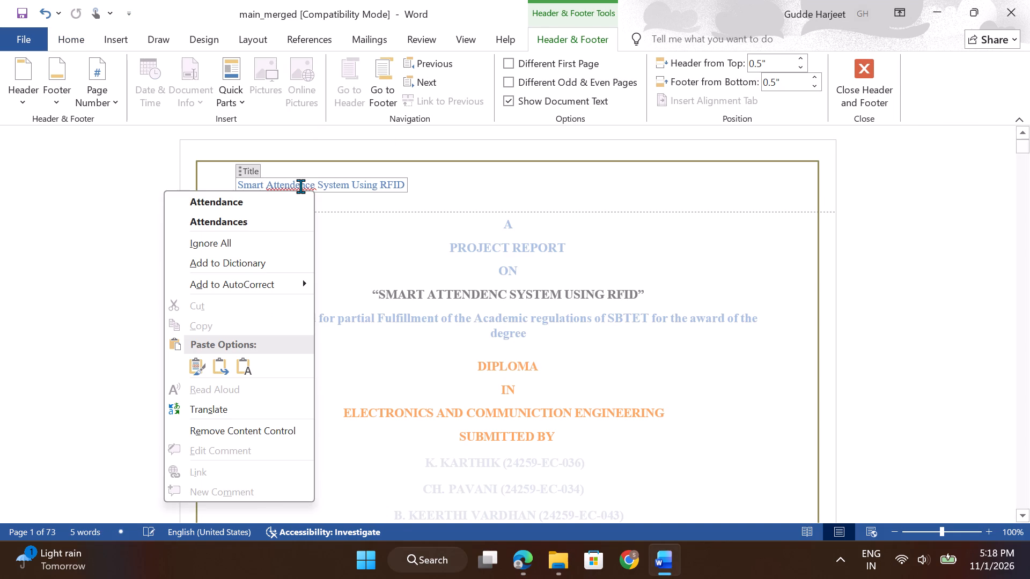
click(282, 208)
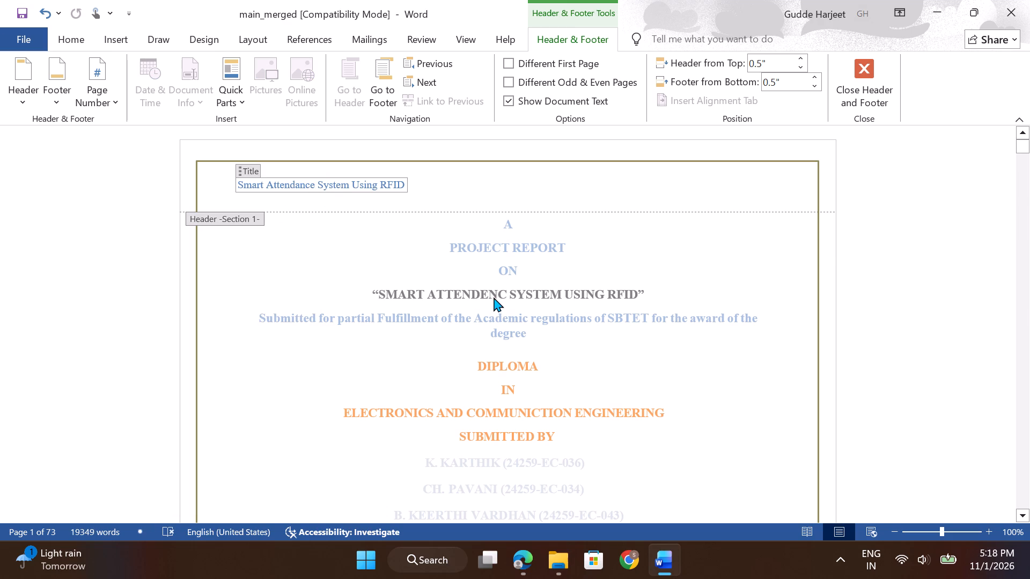
Set the font colour of the whole header title "Smart Attendance System Using RFID" to black.
triple_click(307, 187)
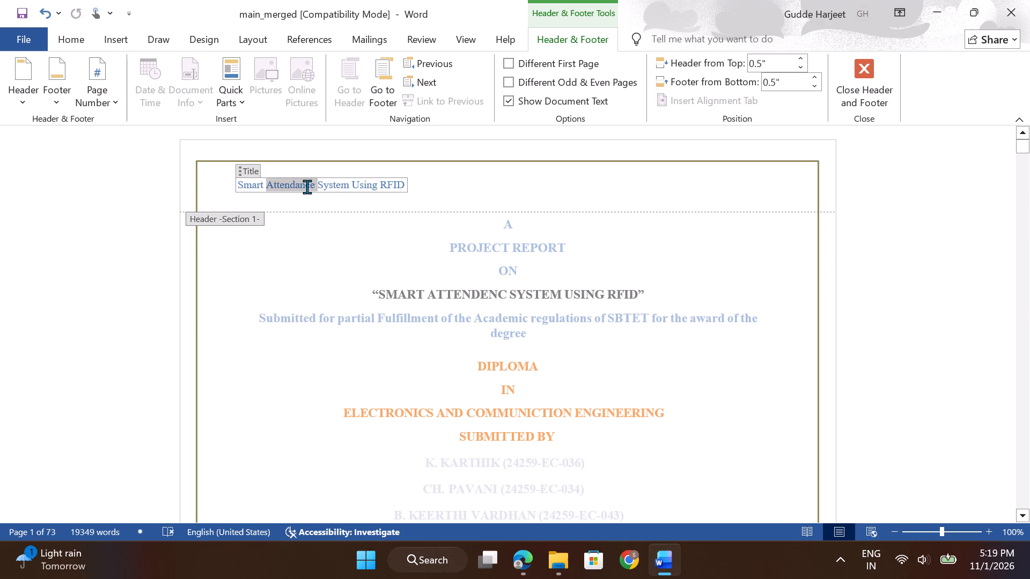
click(307, 187)
click(307, 187)
triple_click(307, 187)
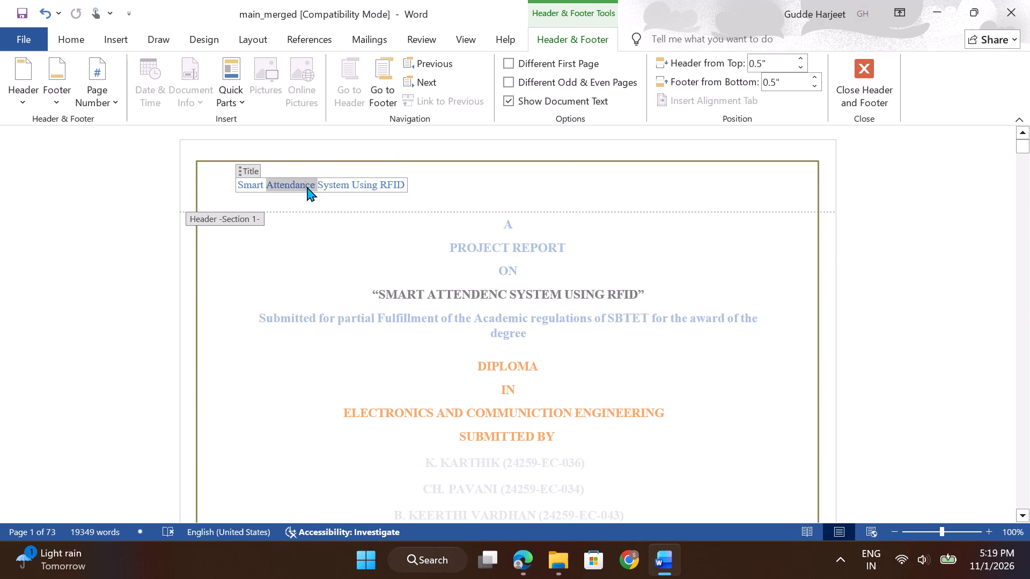
click(307, 187)
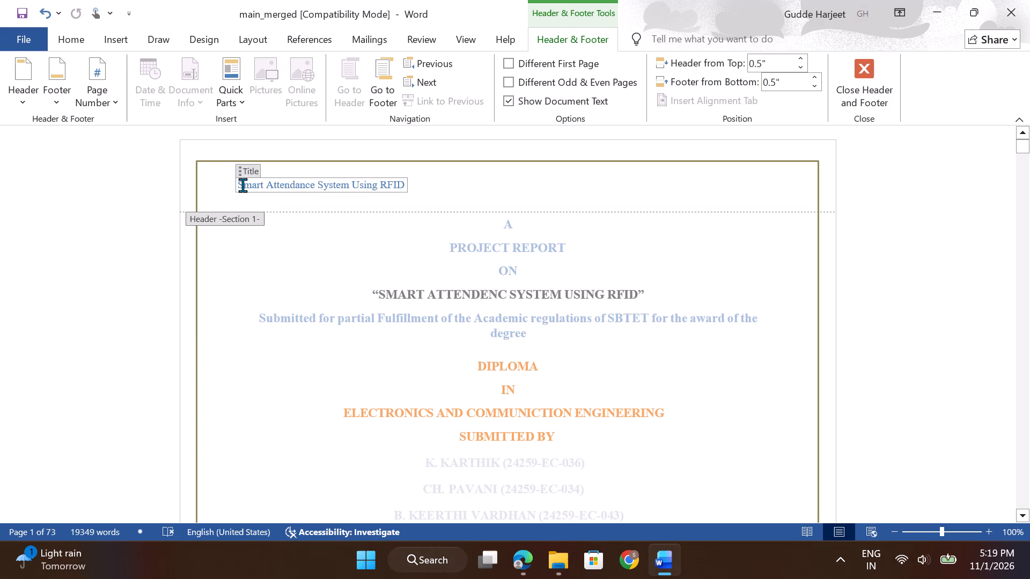
drag(239, 183, 330, 180)
drag(330, 180, 407, 185)
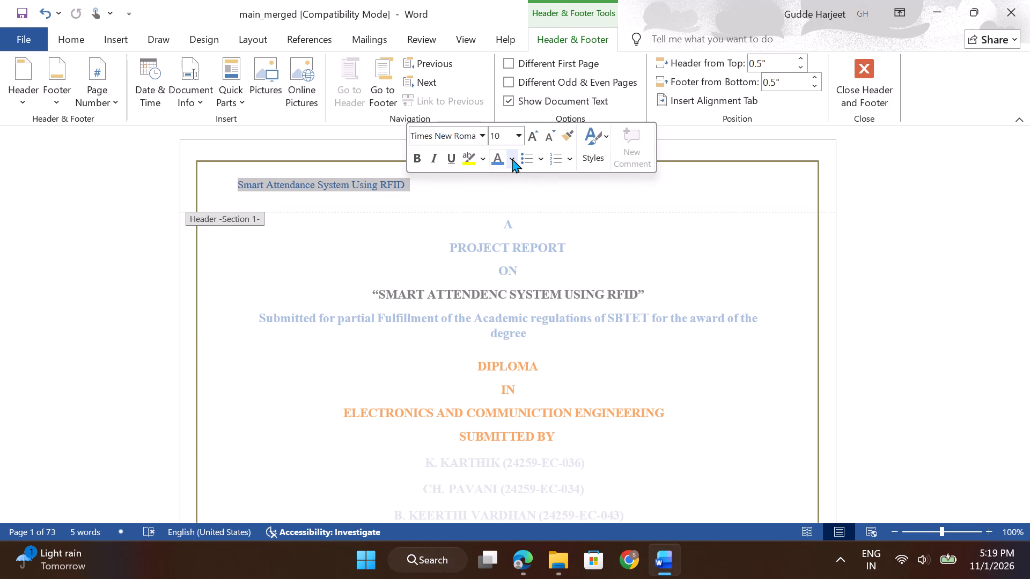
click(507, 157)
click(507, 205)
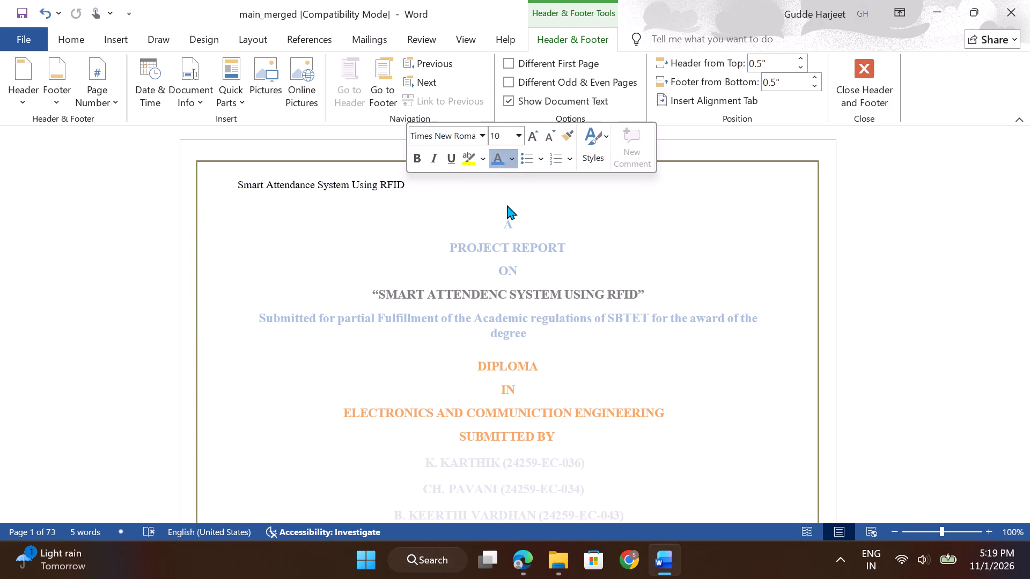
click(499, 162)
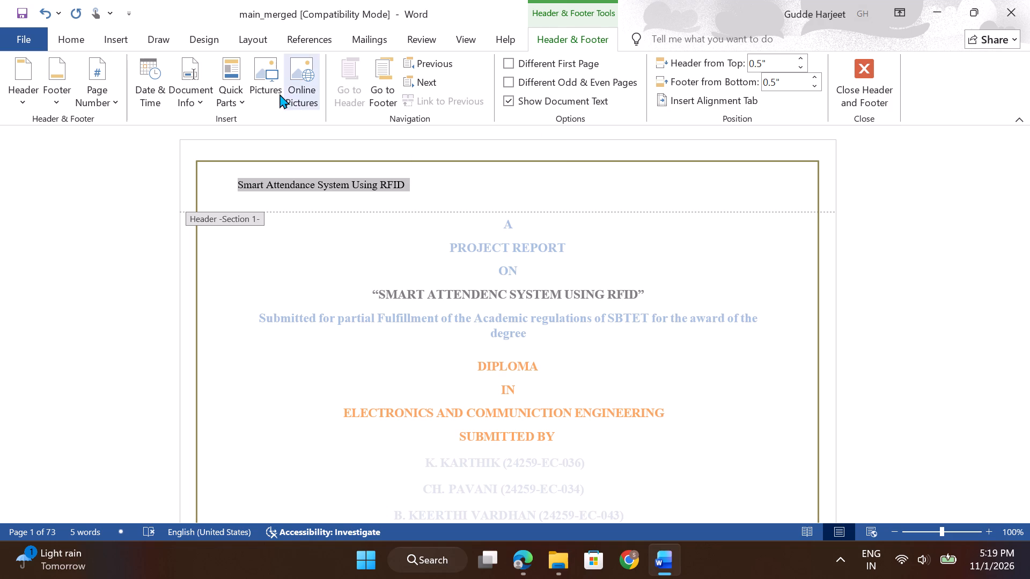
Centre the header title on the page.
click(62, 38)
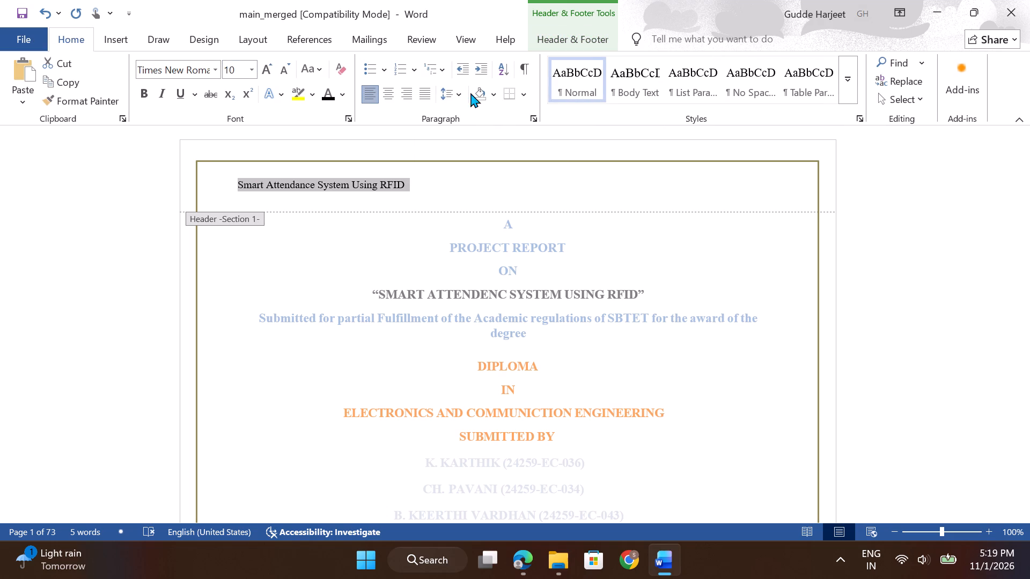
click(393, 95)
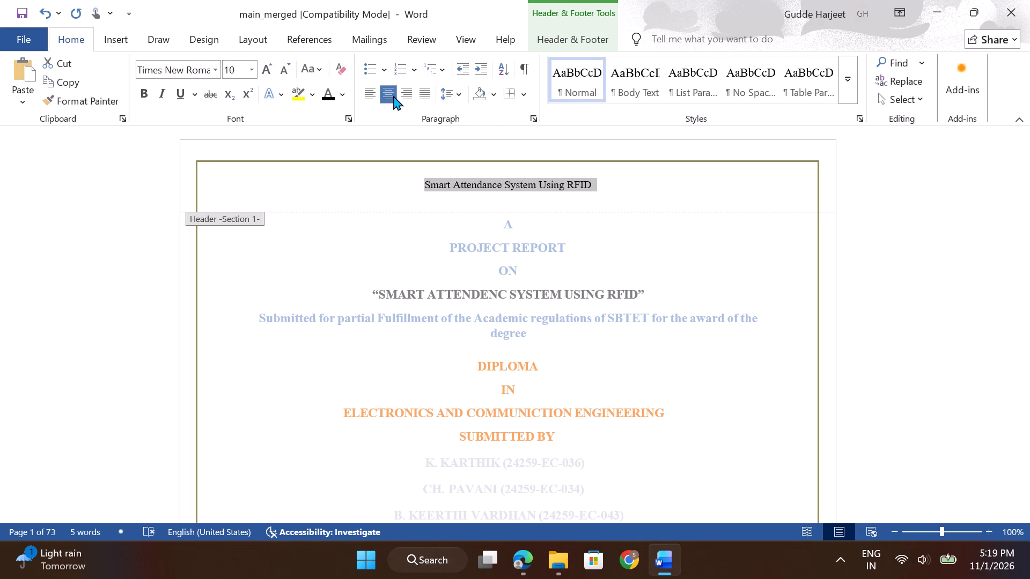
click(540, 243)
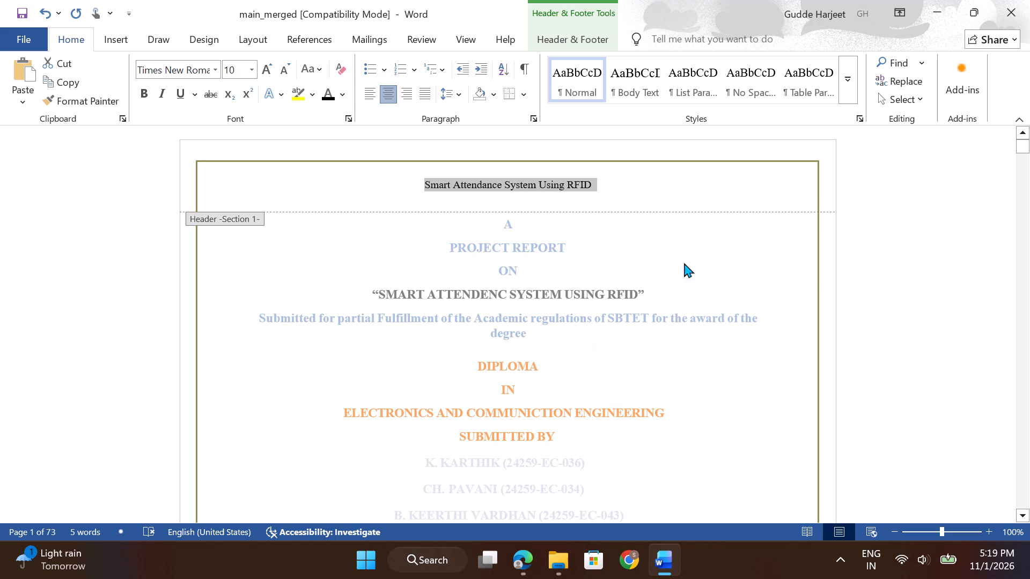
Apply the current page setup to the whole document.
double_click(876, 180)
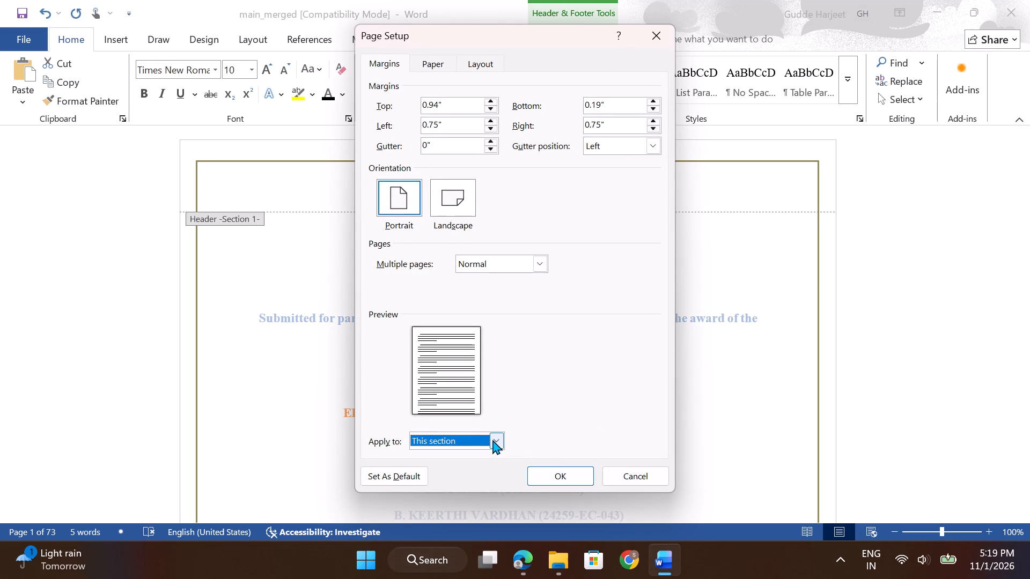
click(491, 437)
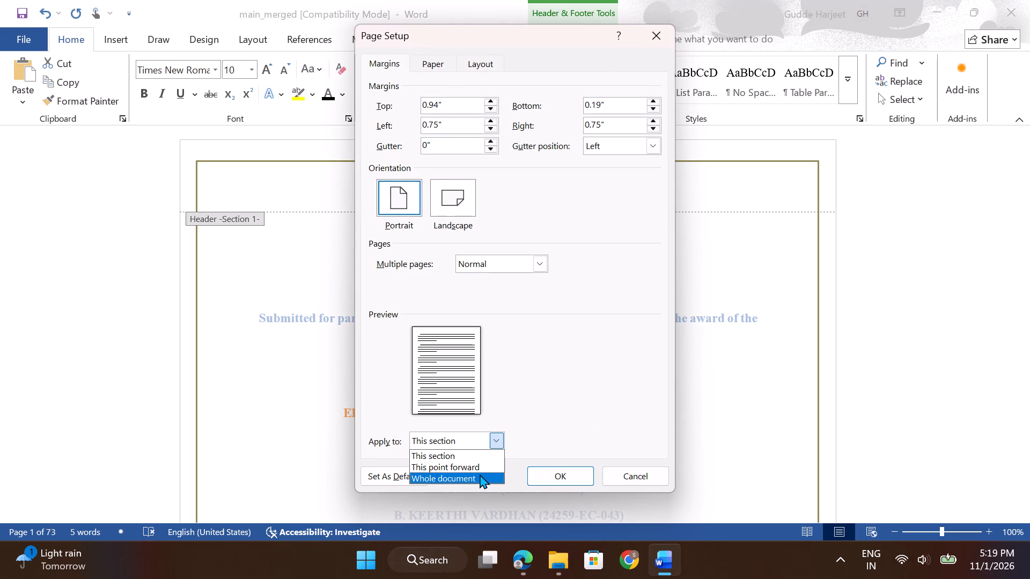
click(479, 476)
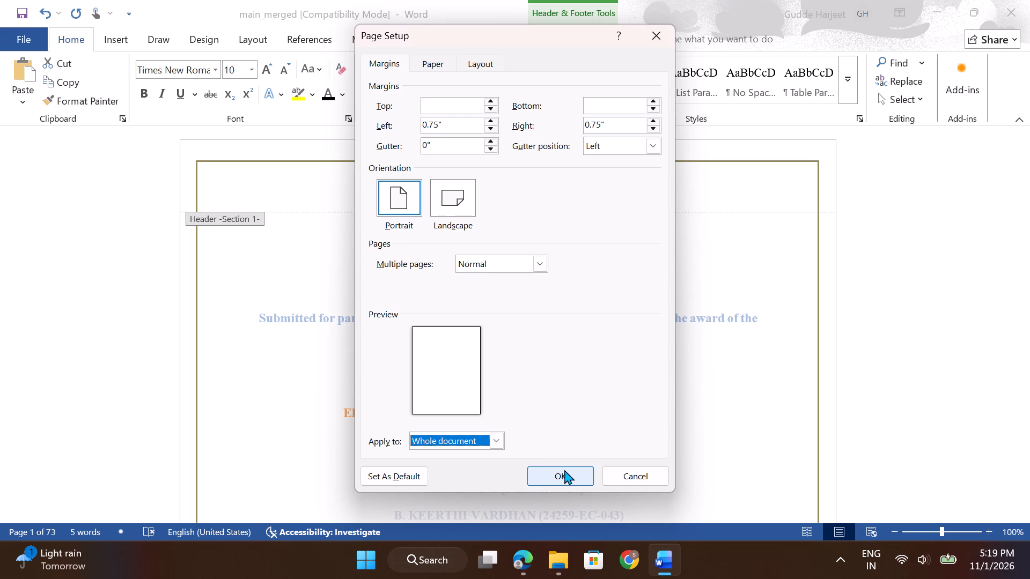
click(566, 470)
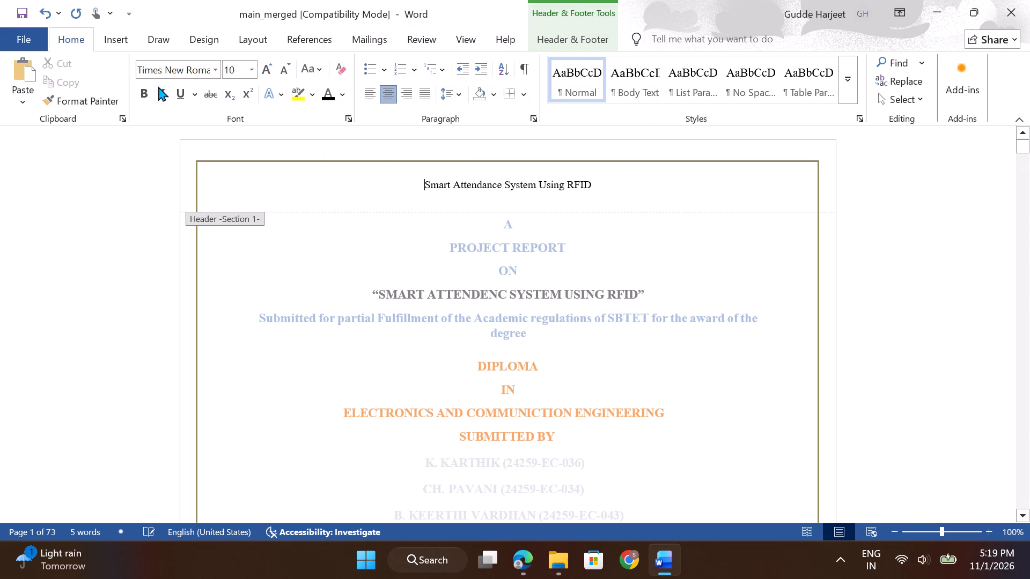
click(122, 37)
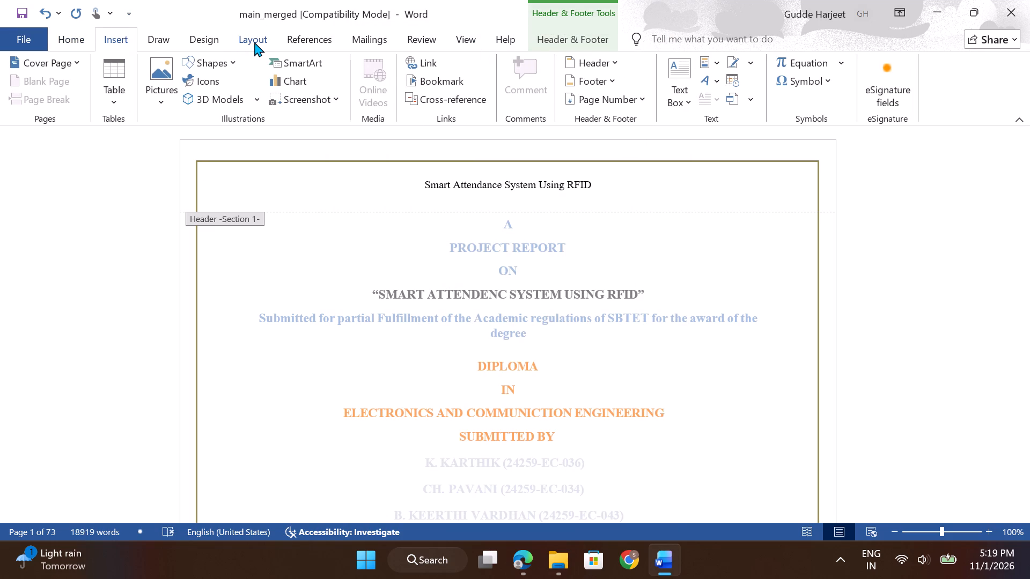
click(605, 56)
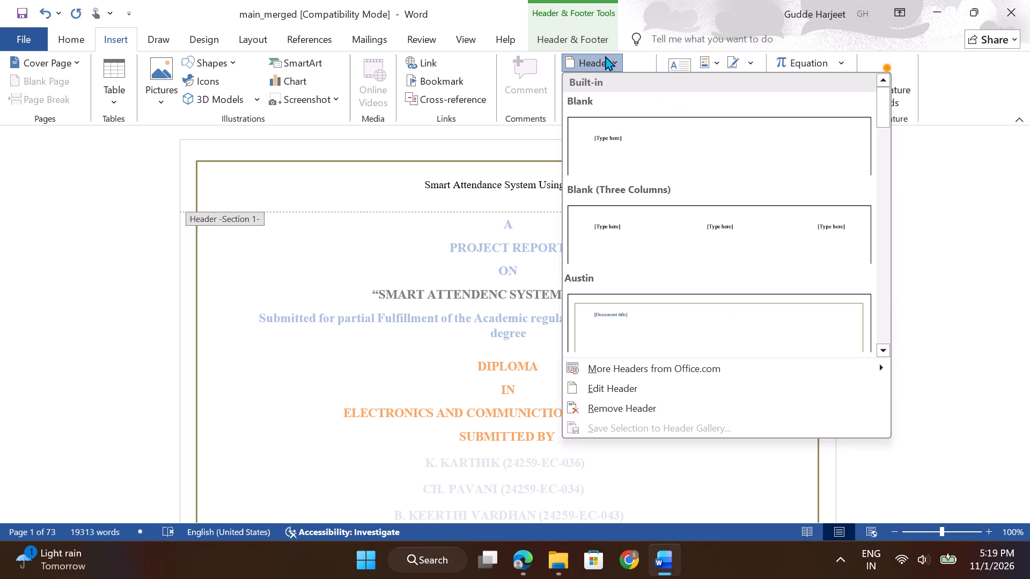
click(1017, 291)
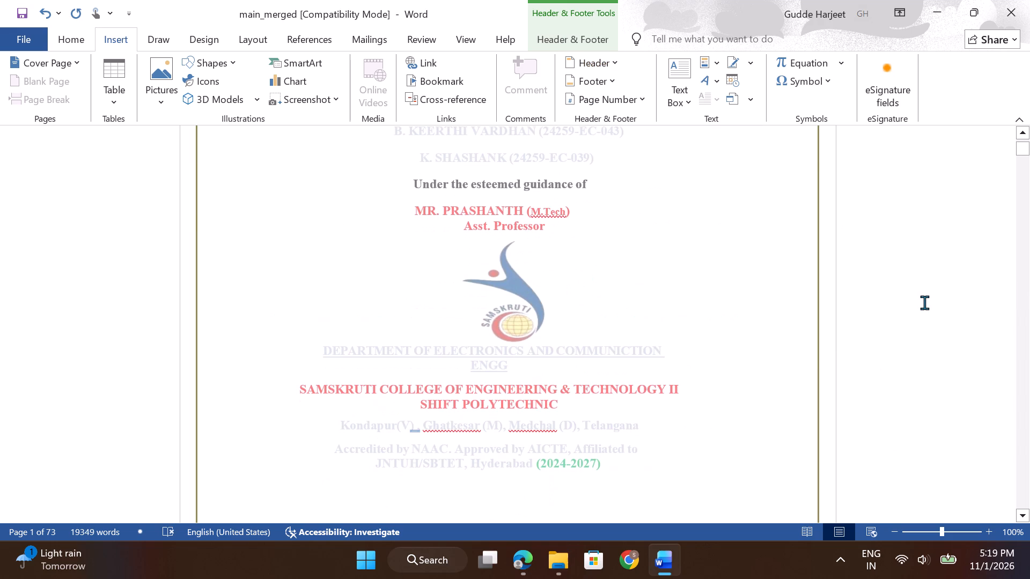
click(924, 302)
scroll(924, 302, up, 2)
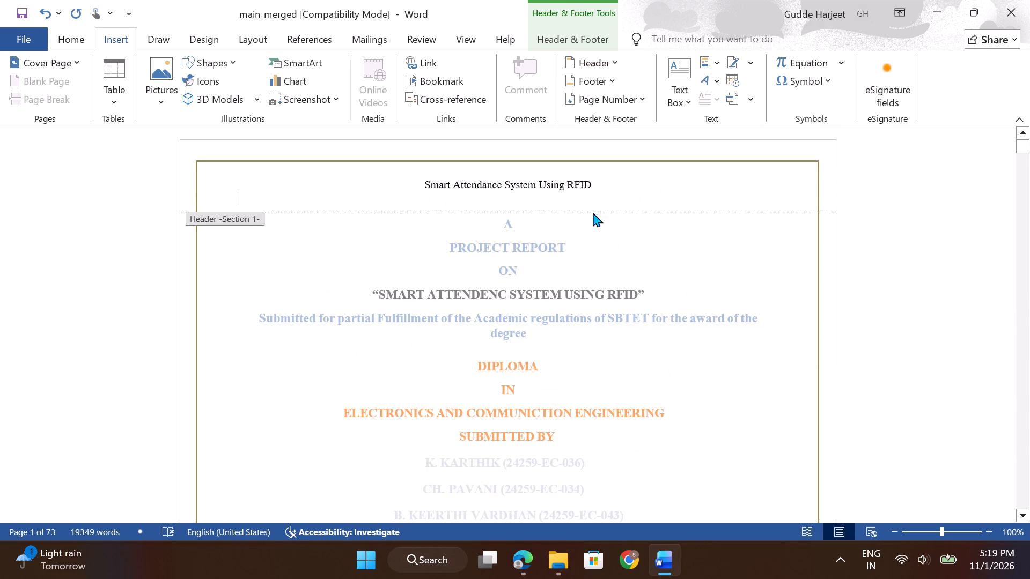
Leave header editing and correct the misspelled word in the cover page's quoted project title to "ATTENDANCE".
key(Escape)
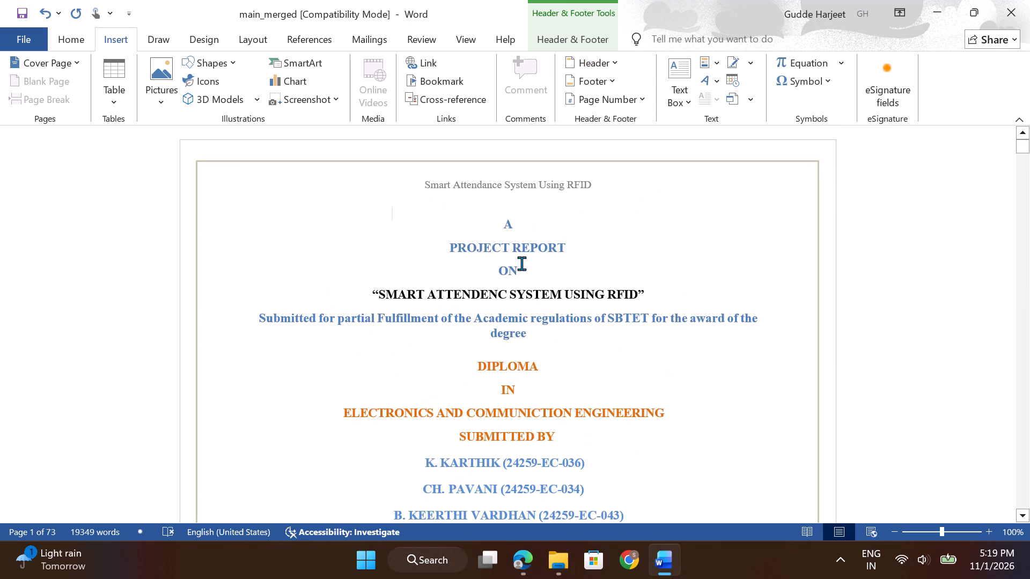
click(506, 295)
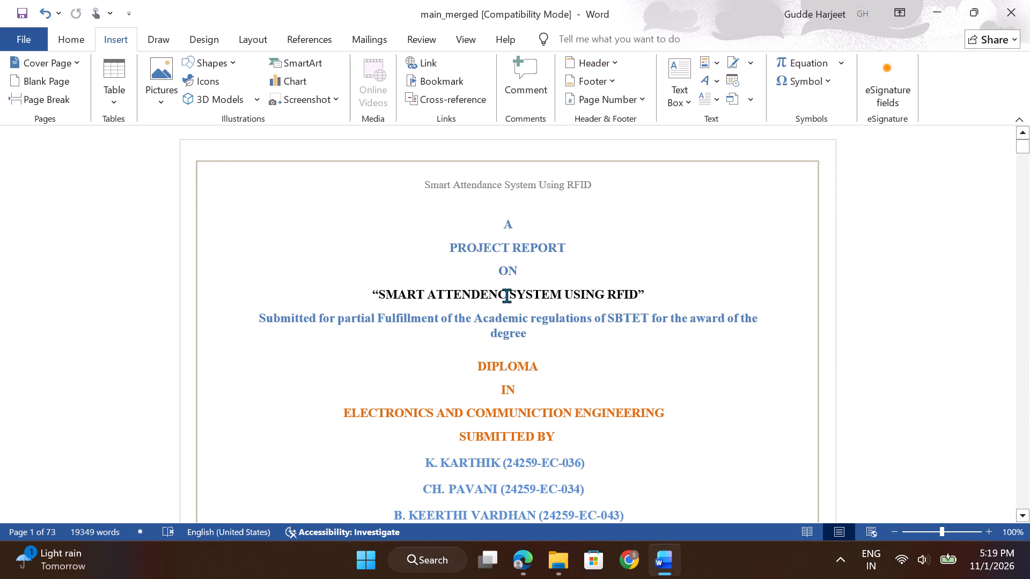
key(BackSpace)
key(BackSpace)
key(BackSpace)
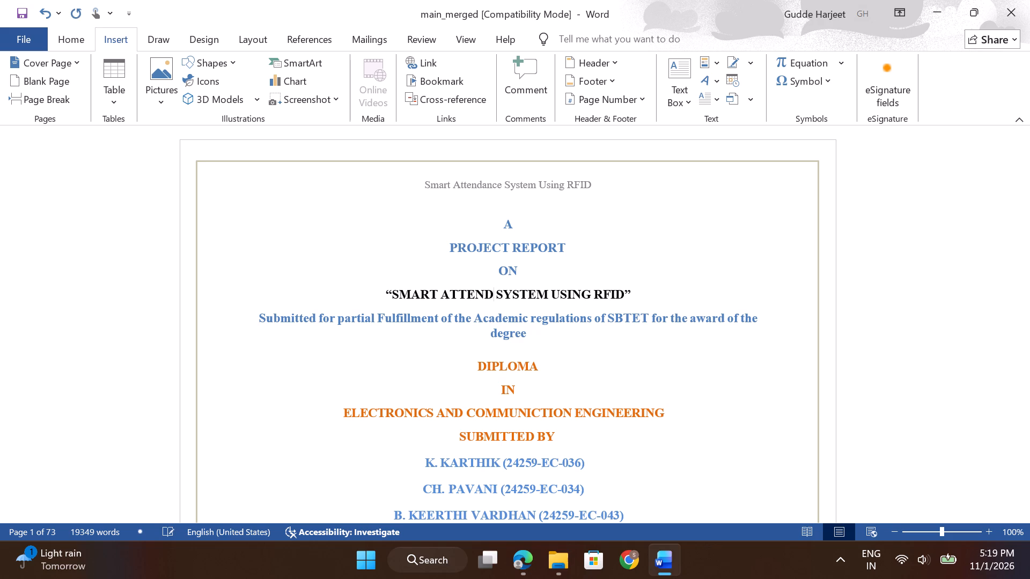
text(ance)
key(BackSpace)
key(BackSpace)
key(BackSpace)
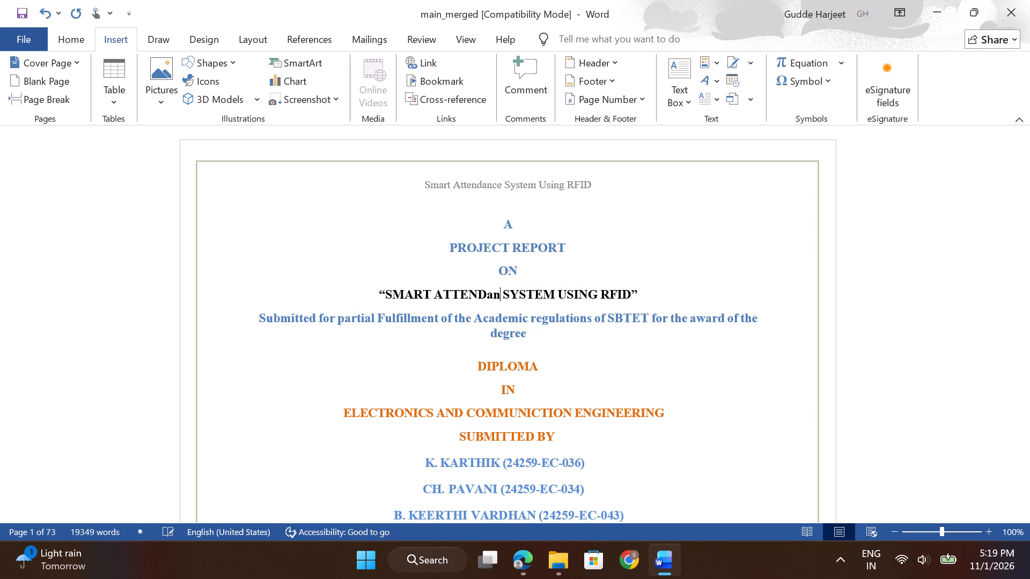
text(ANCE)
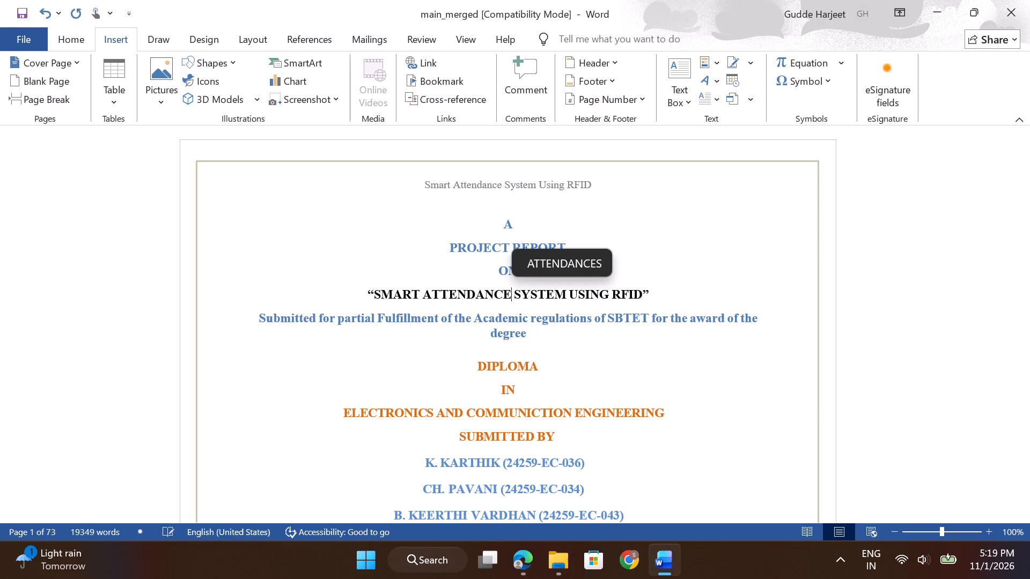
click(580, 266)
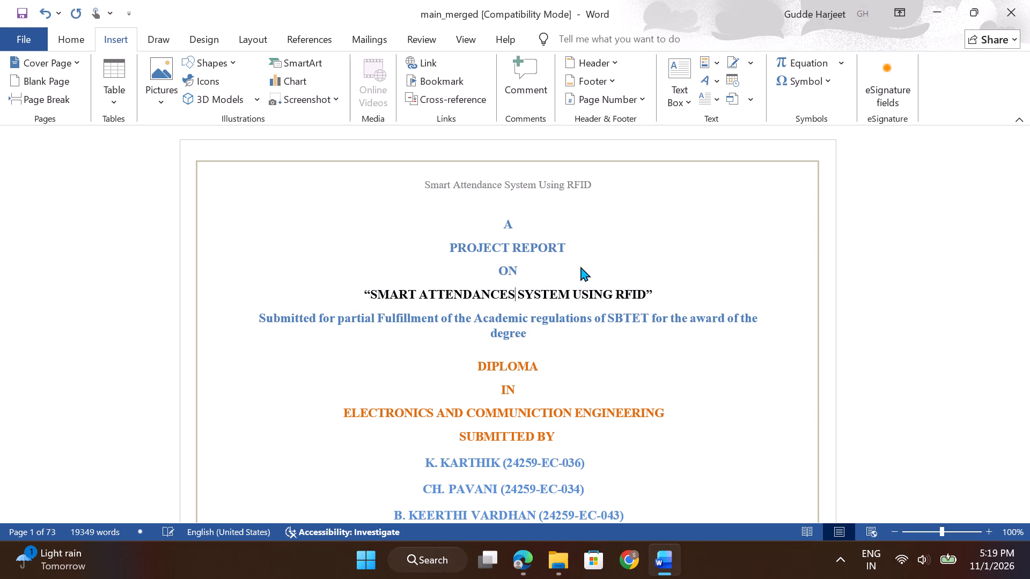
key(BackSpace)
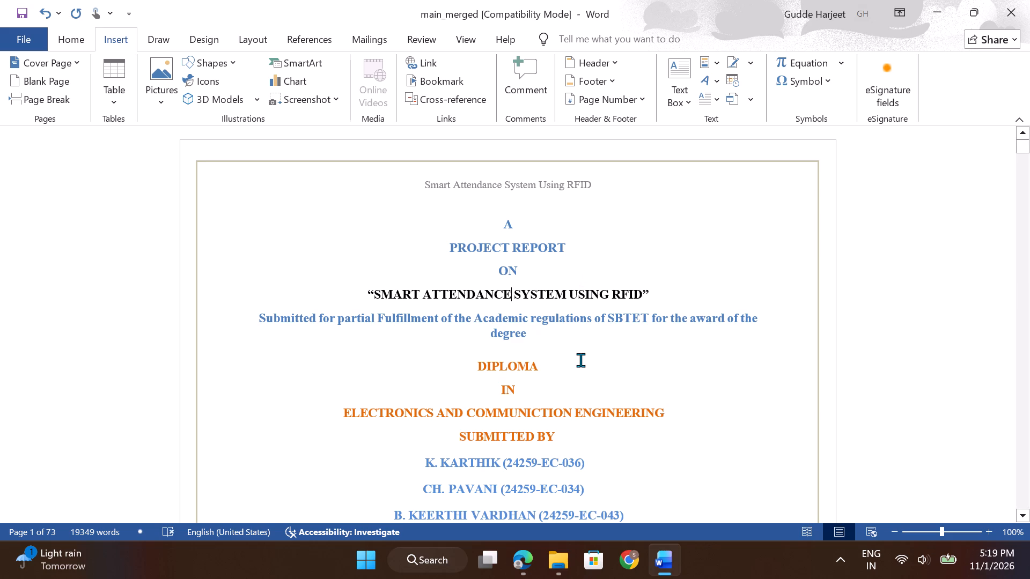
Review the report's pages from the cover through the contents tables, examining the running header, borders and page numbers.
scroll(580, 360, down, 7)
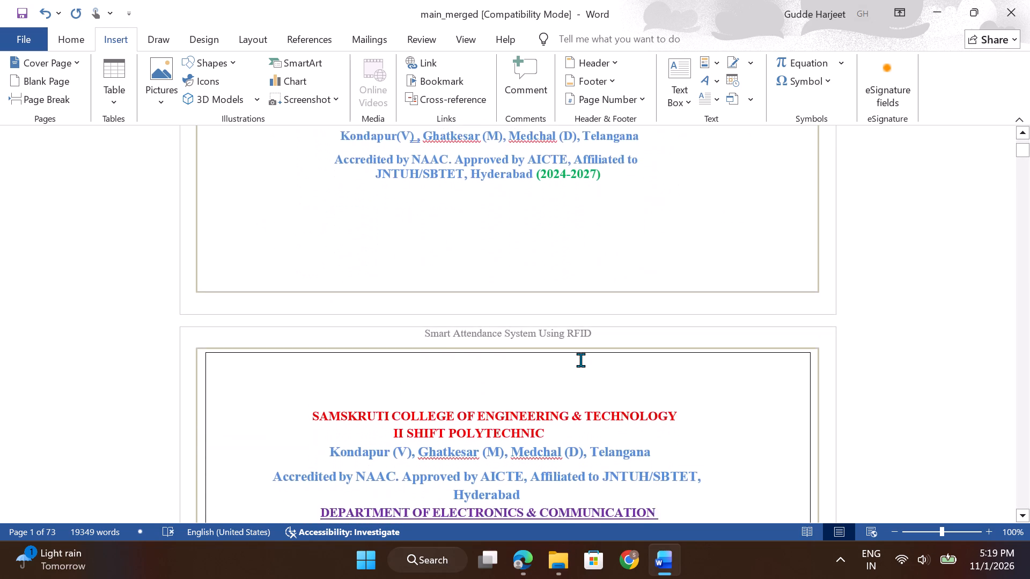
scroll(580, 360, down, 4)
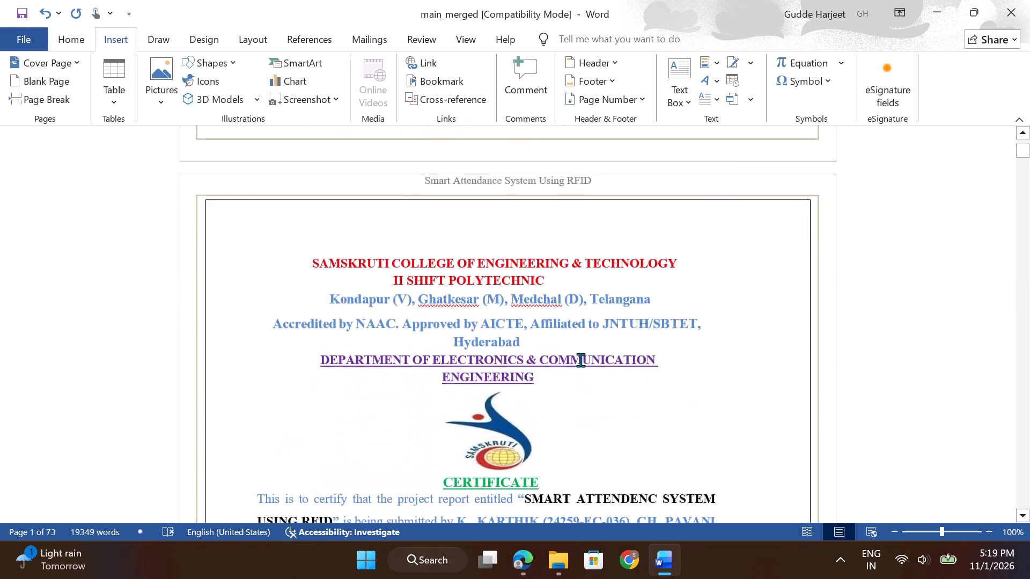
scroll(580, 360, down, 6)
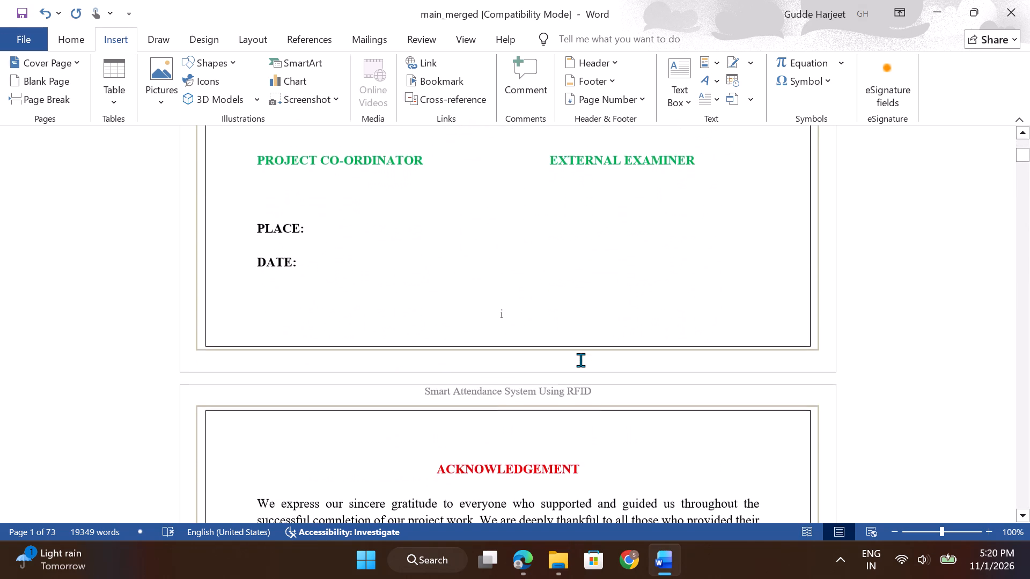
scroll(580, 360, down, 2)
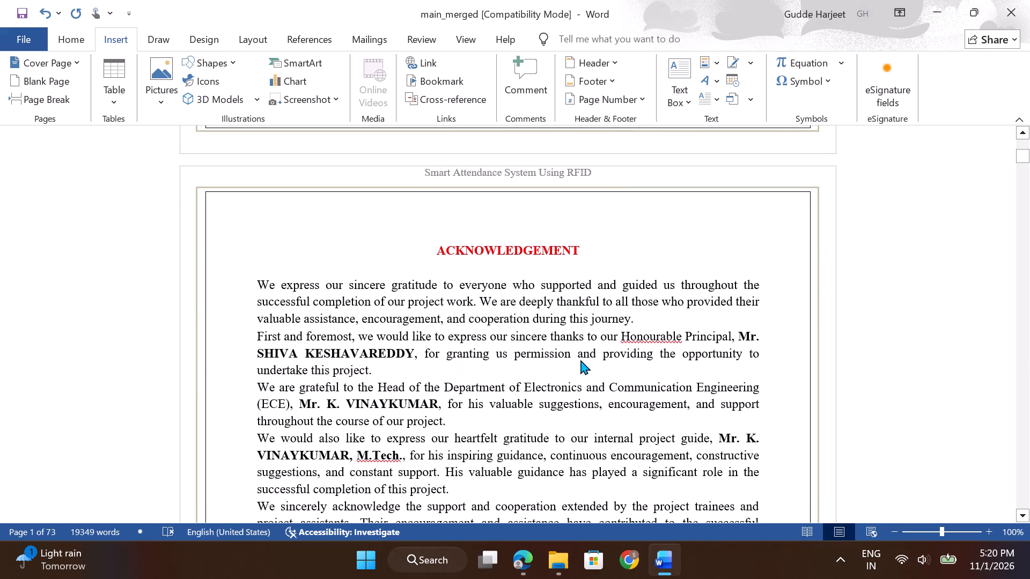
scroll(580, 360, down, 1)
scroll(534, 296, down, 7)
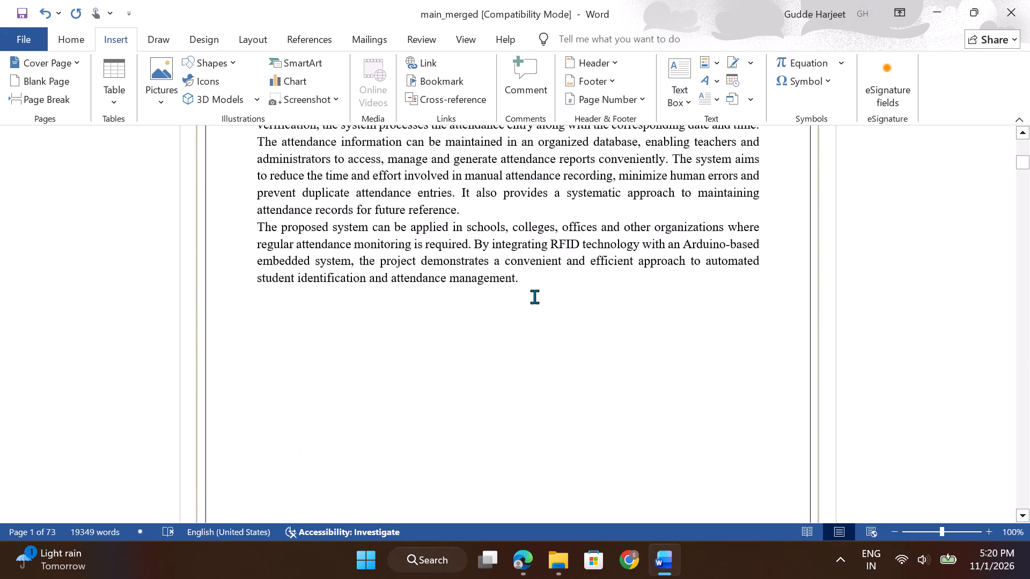
scroll(534, 296, down, 9)
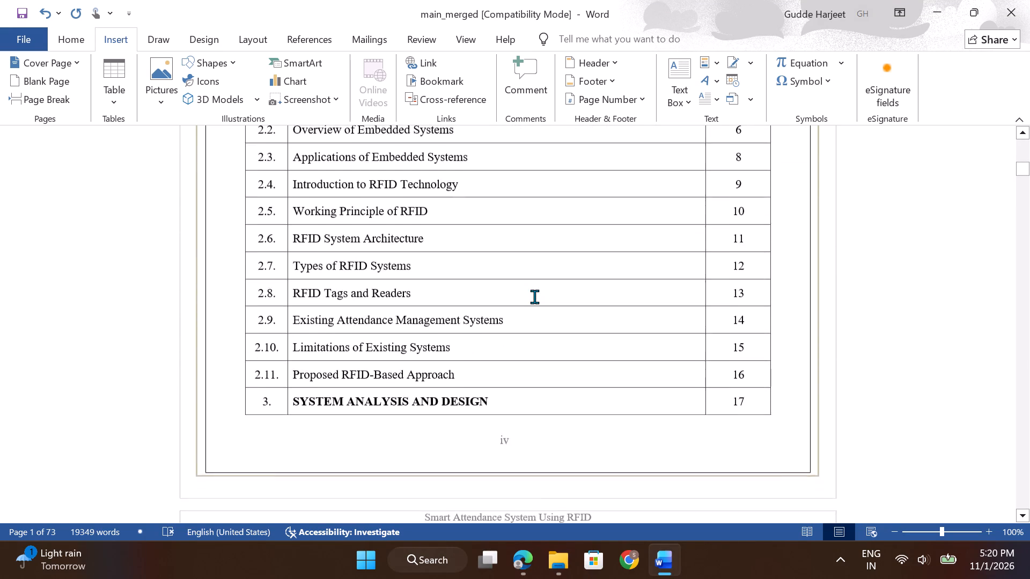
scroll(534, 296, down, 8)
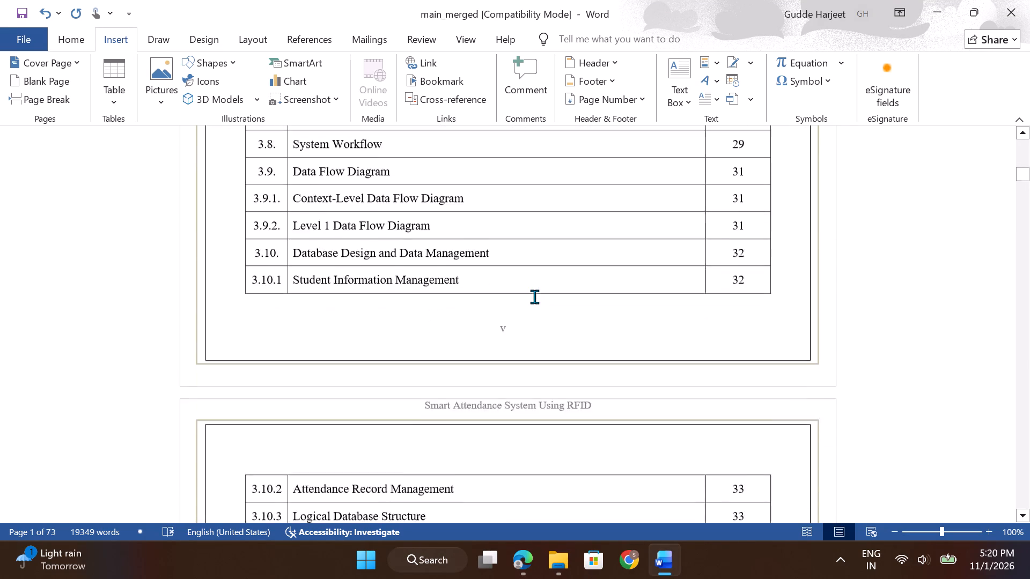
scroll(534, 296, up, 18)
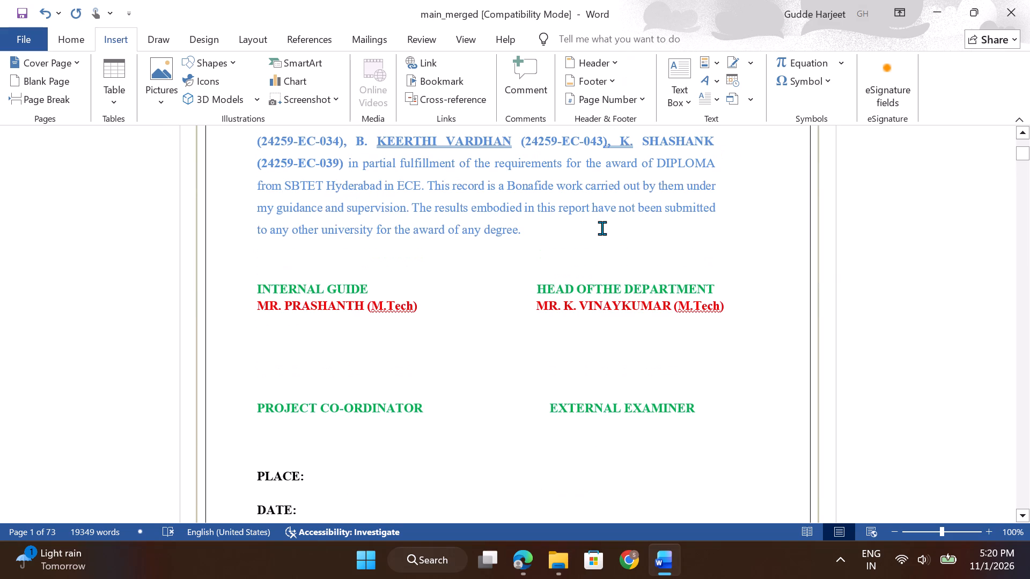
Switch to the pavani (1) PDF in Edge, examine the footer of its acknowledgement page, and return to Word.
key(alt+Tab)
scroll(605, 239, down, 12)
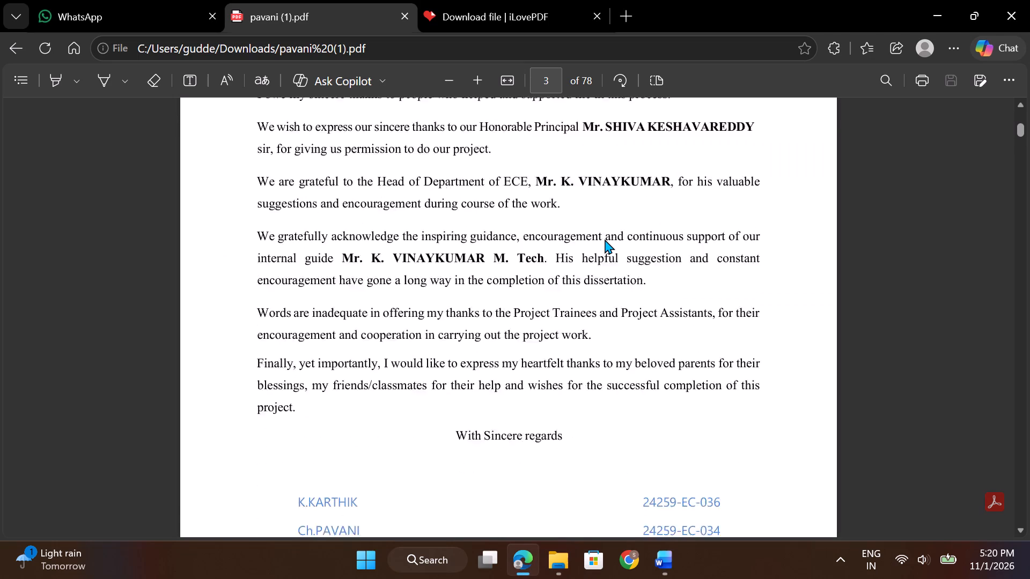
scroll(605, 239, down, 2)
scroll(605, 239, up, 1)
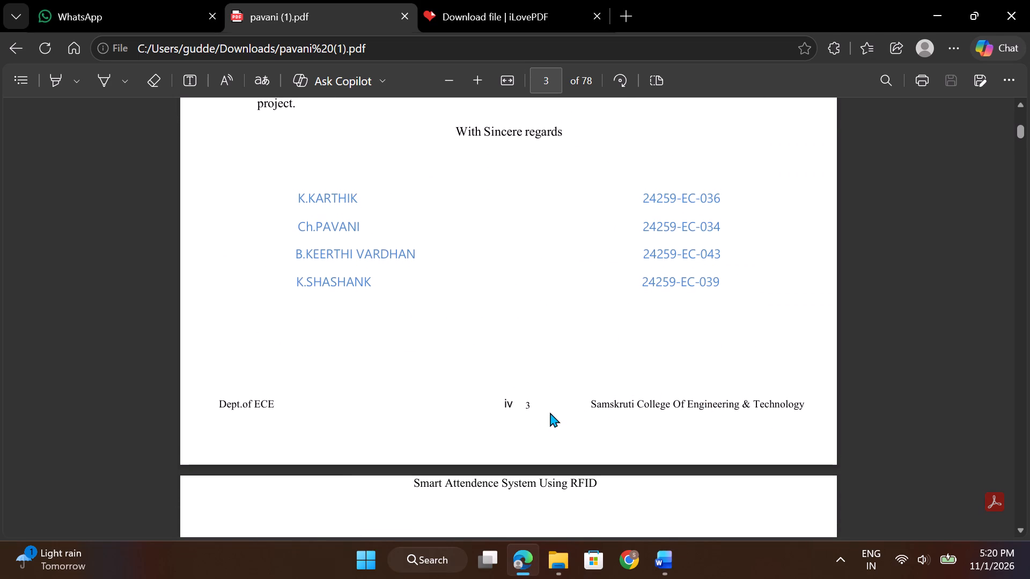
key(alt+Tab)
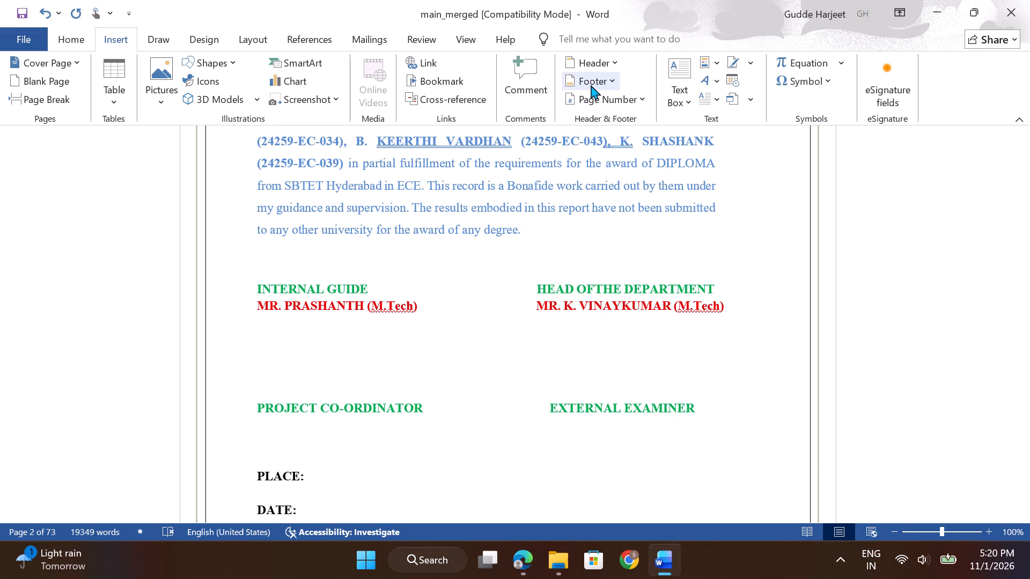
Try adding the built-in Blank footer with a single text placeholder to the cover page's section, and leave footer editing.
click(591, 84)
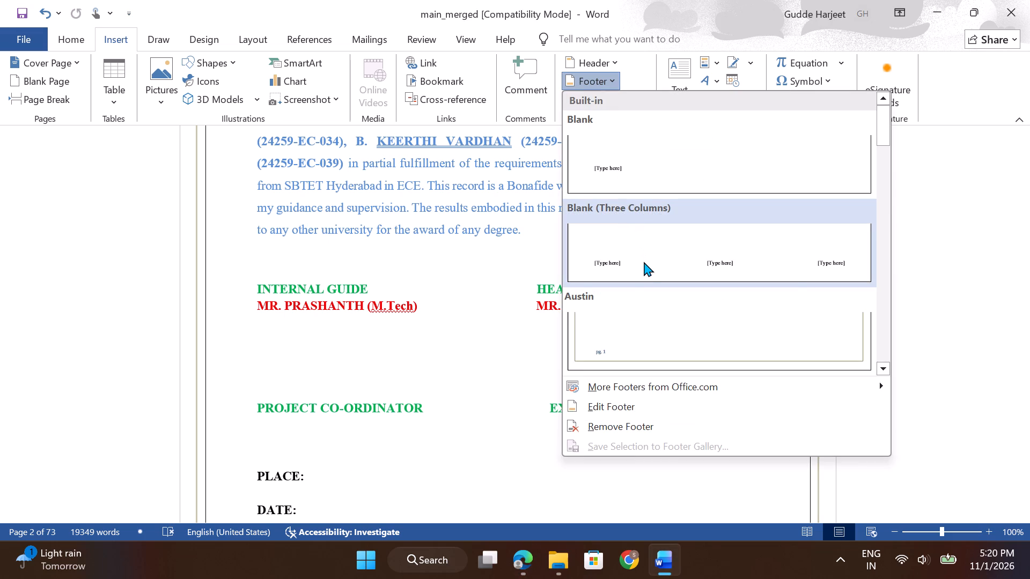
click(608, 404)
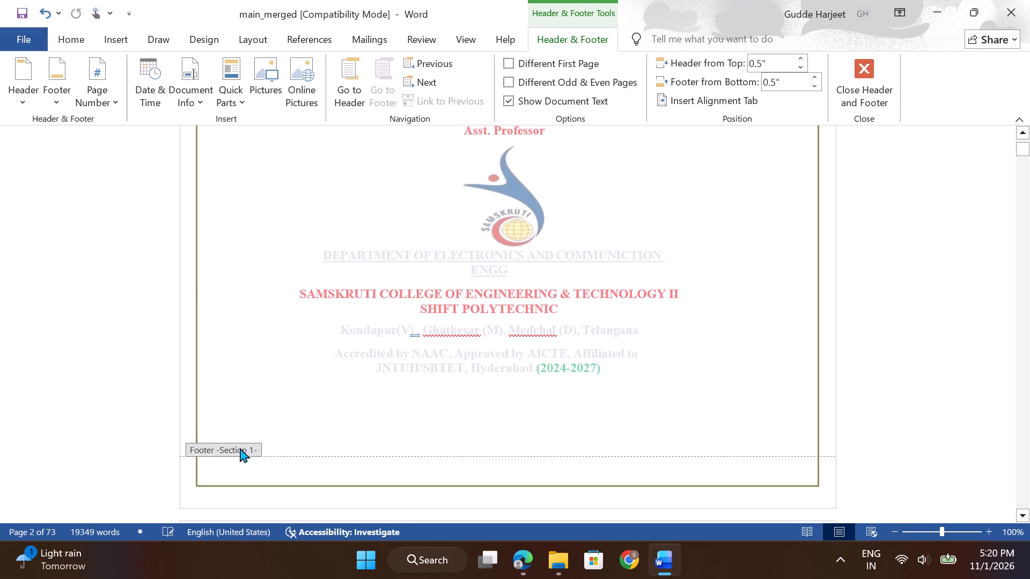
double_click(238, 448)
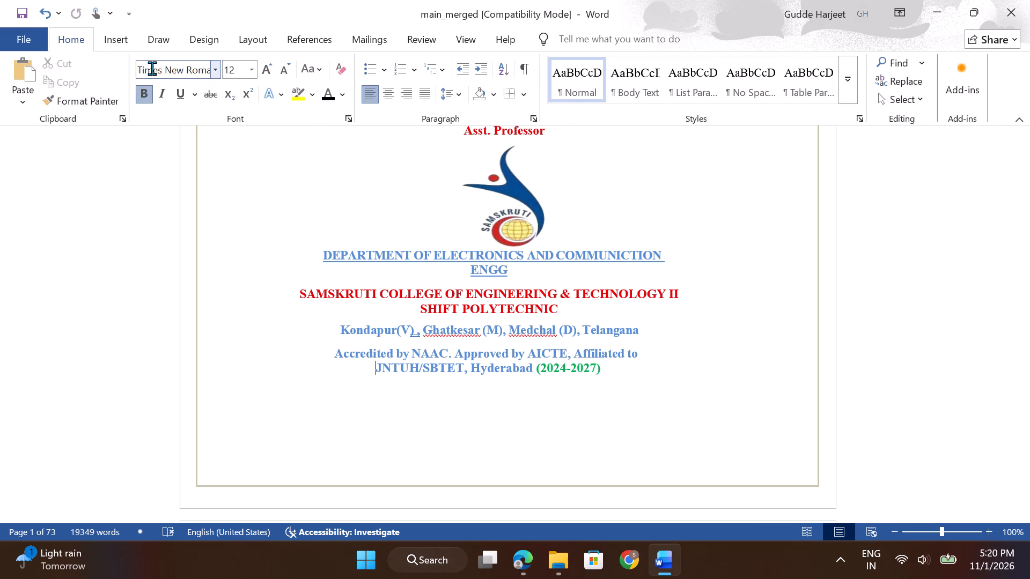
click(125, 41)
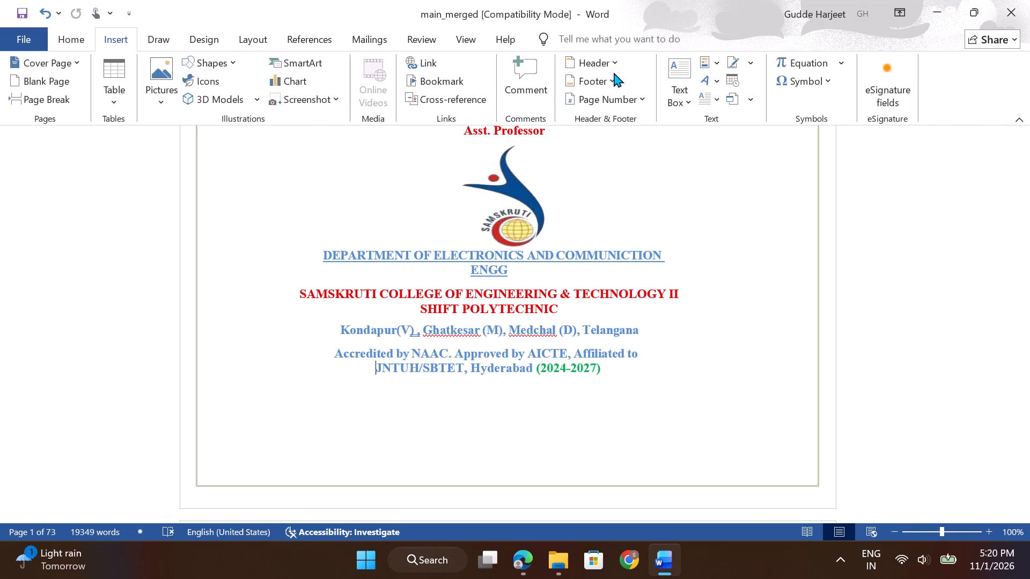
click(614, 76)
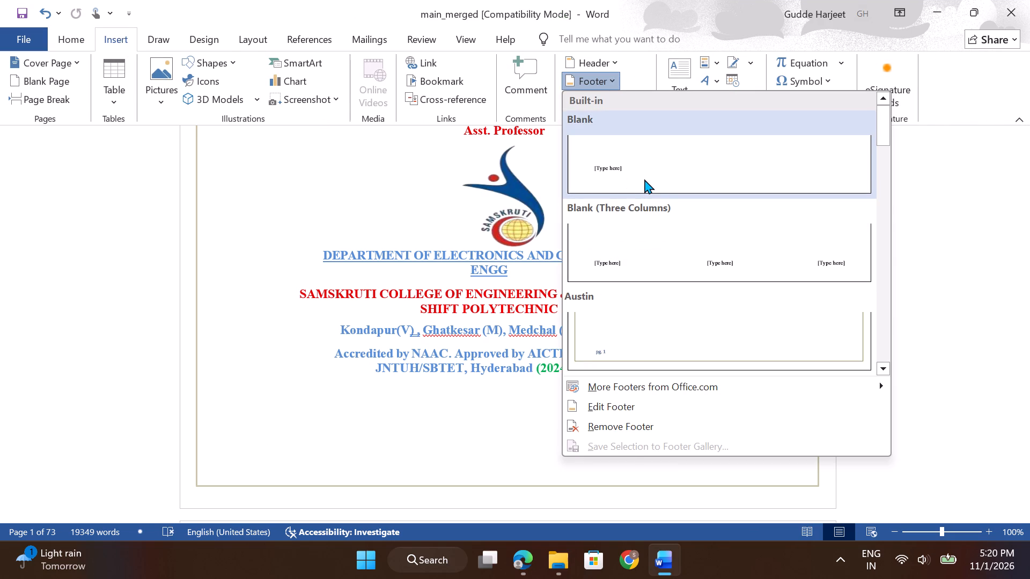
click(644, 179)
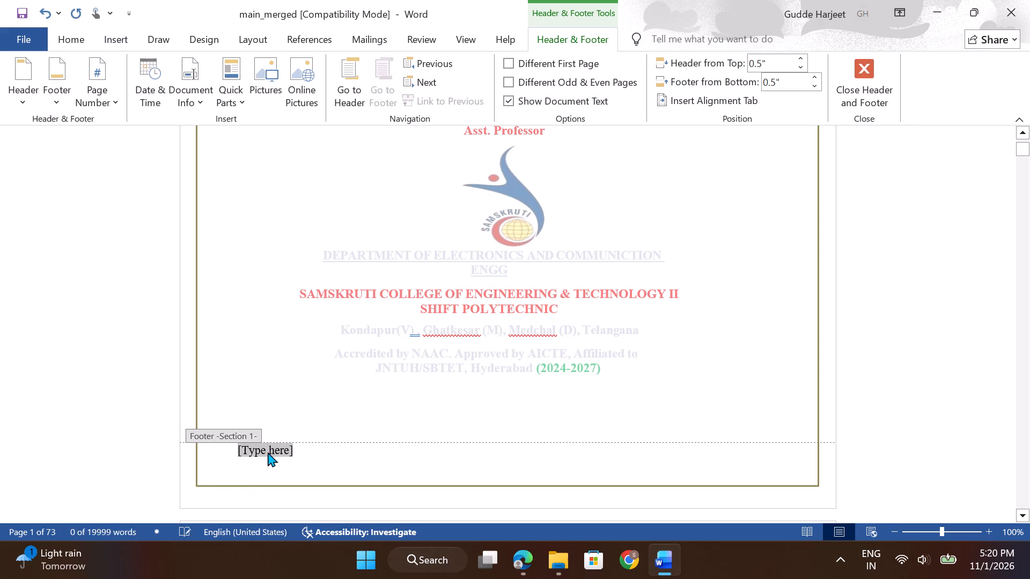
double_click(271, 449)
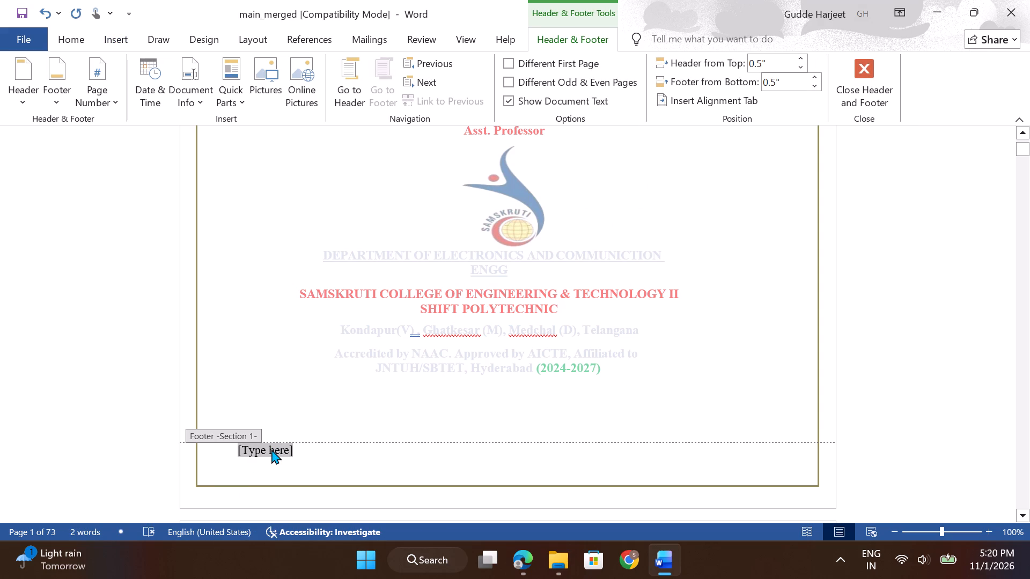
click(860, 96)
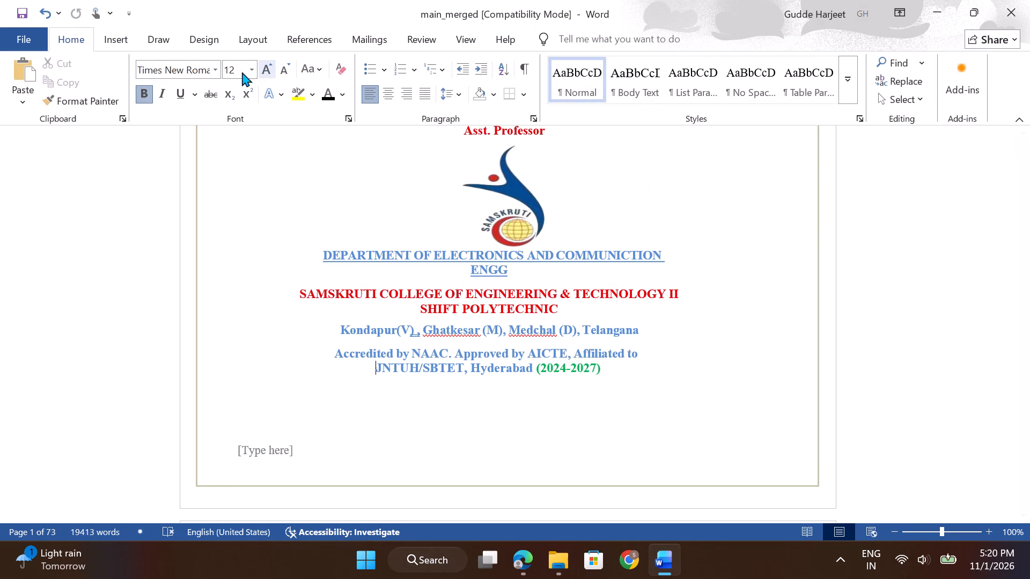
Insert the built-in Blank (Three Columns) footer in the cover page's section.
click(122, 39)
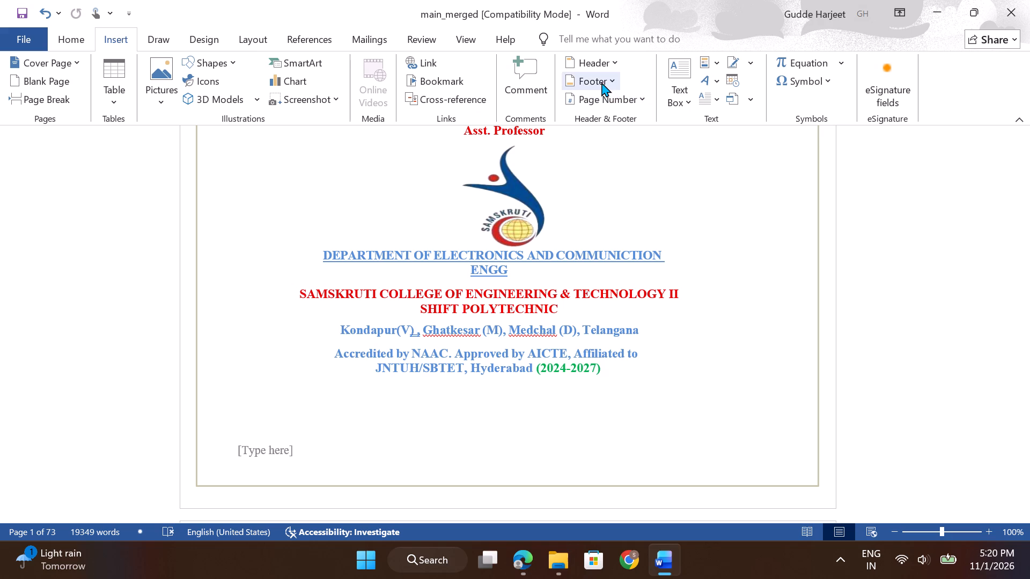
click(601, 82)
scroll(715, 251, down, 1)
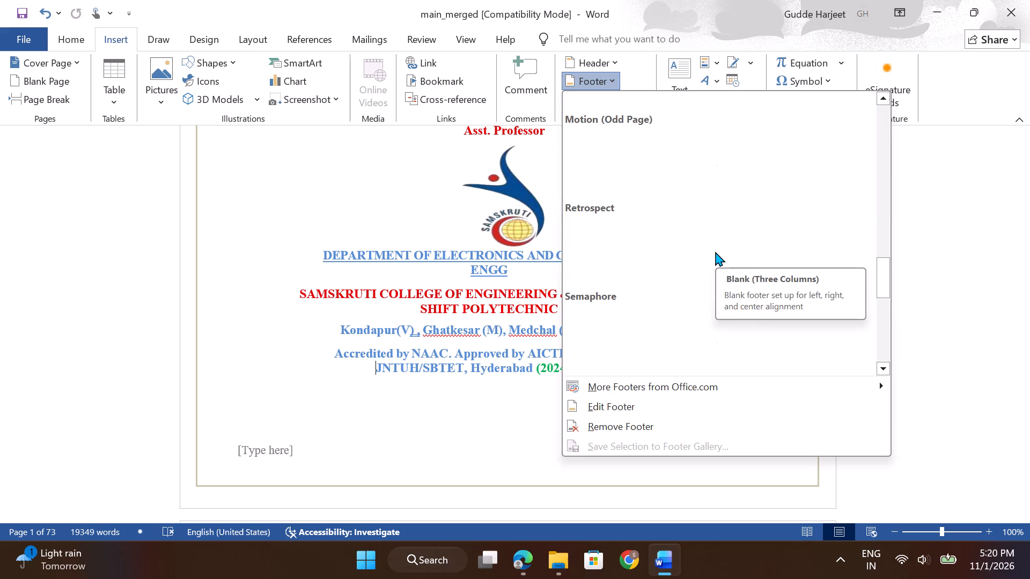
scroll(715, 251, down, 2)
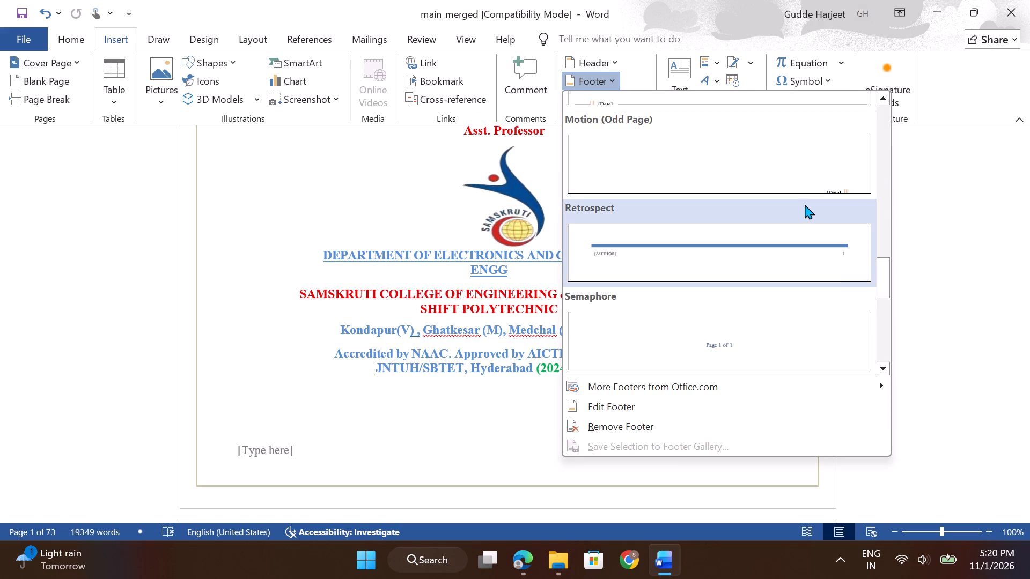
drag(887, 277, 889, 234)
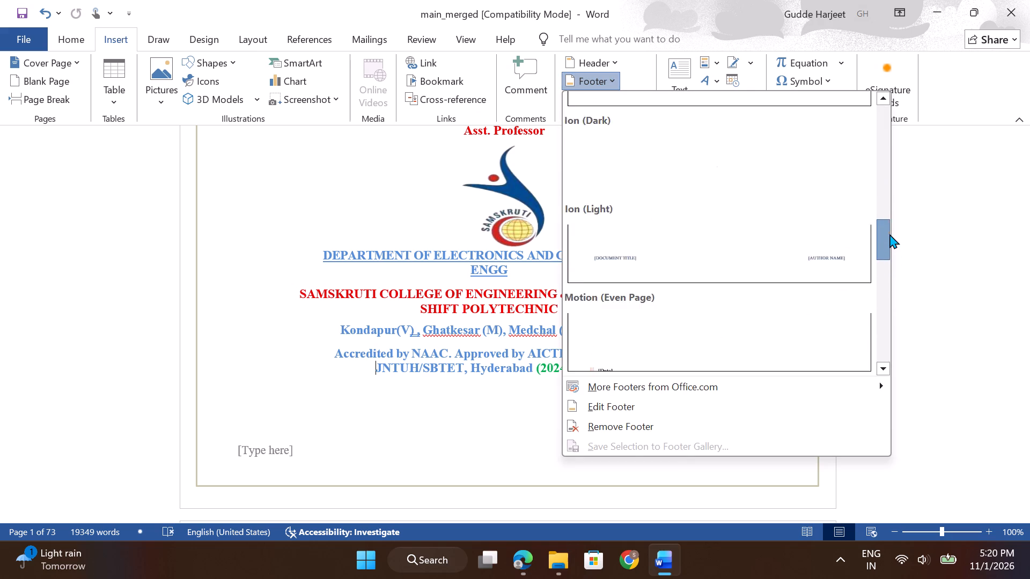
drag(889, 234, 882, 185)
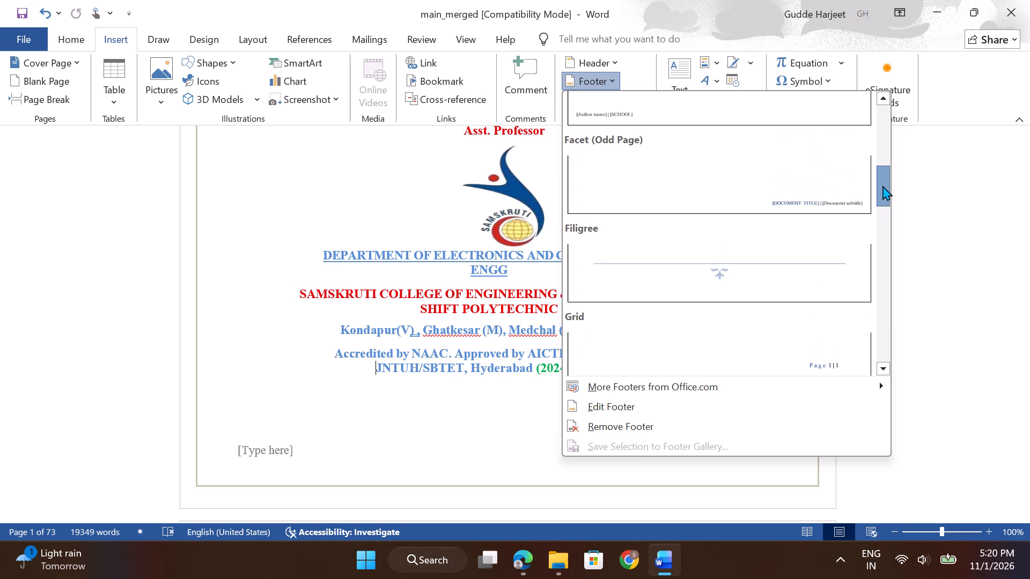
drag(882, 185, 878, 162)
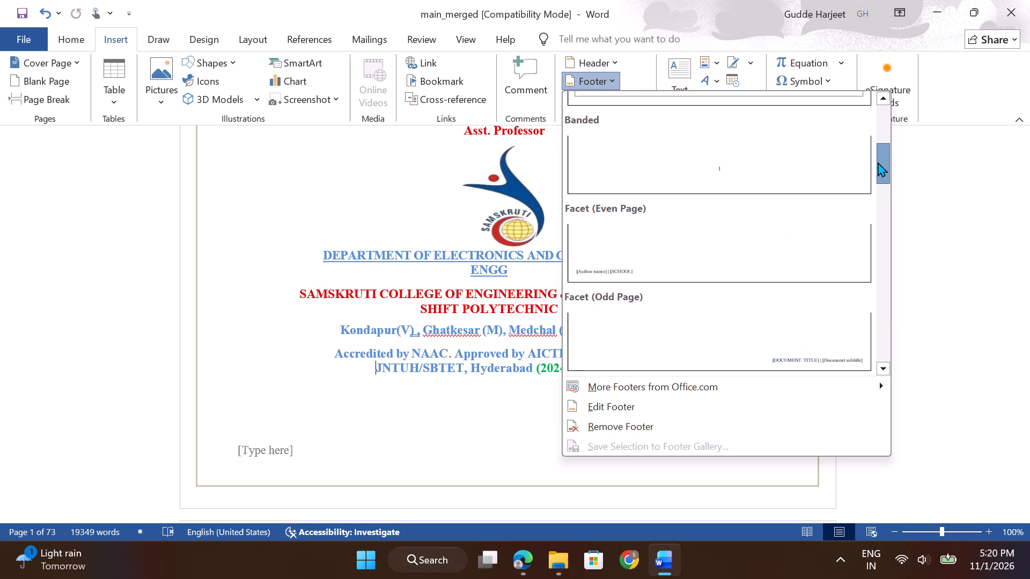
drag(878, 162, 876, 137)
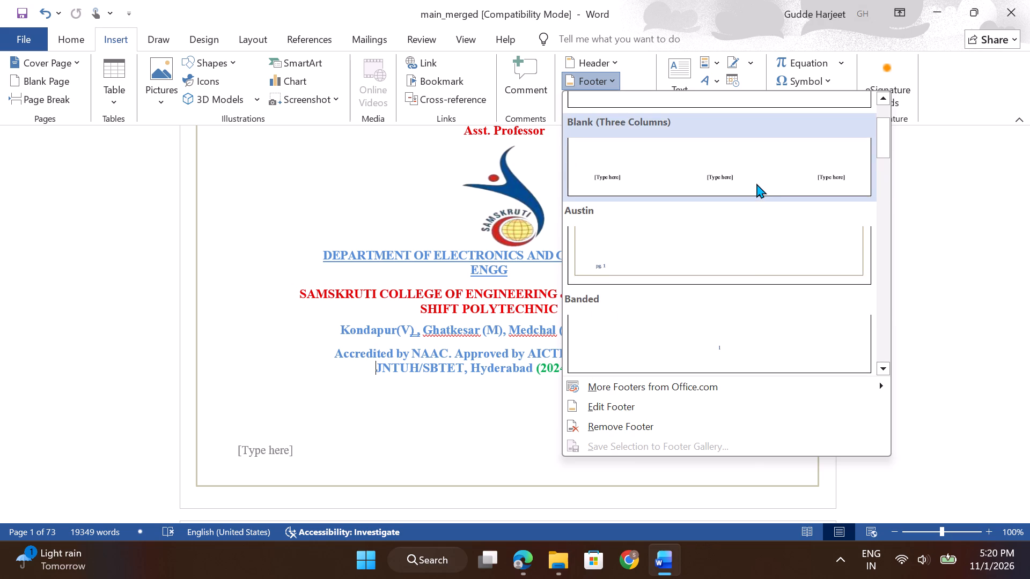
click(756, 183)
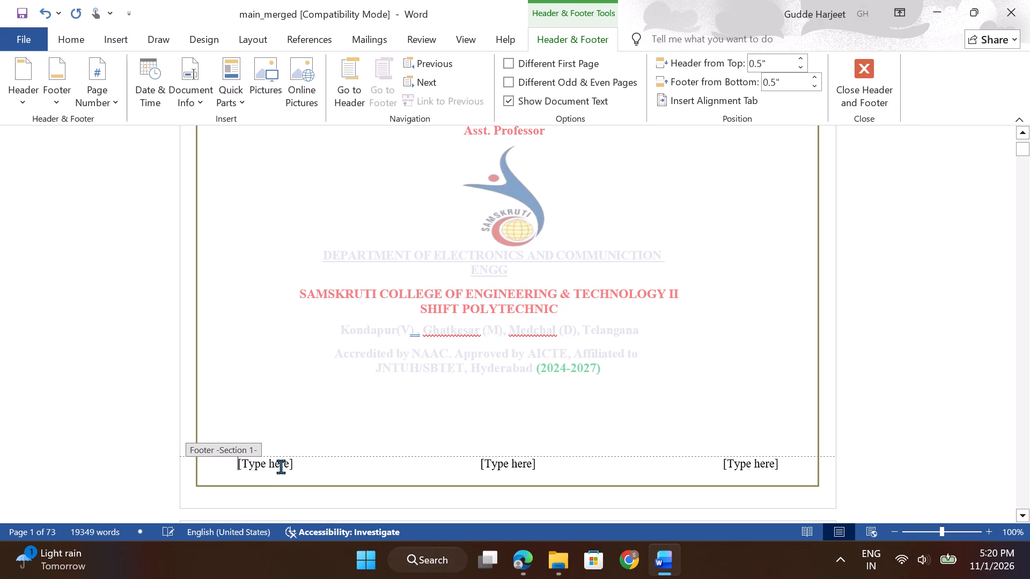
Replace the first placeholder of the three-column footer with "DEPT OF ECE".
double_click(281, 466)
key(d)
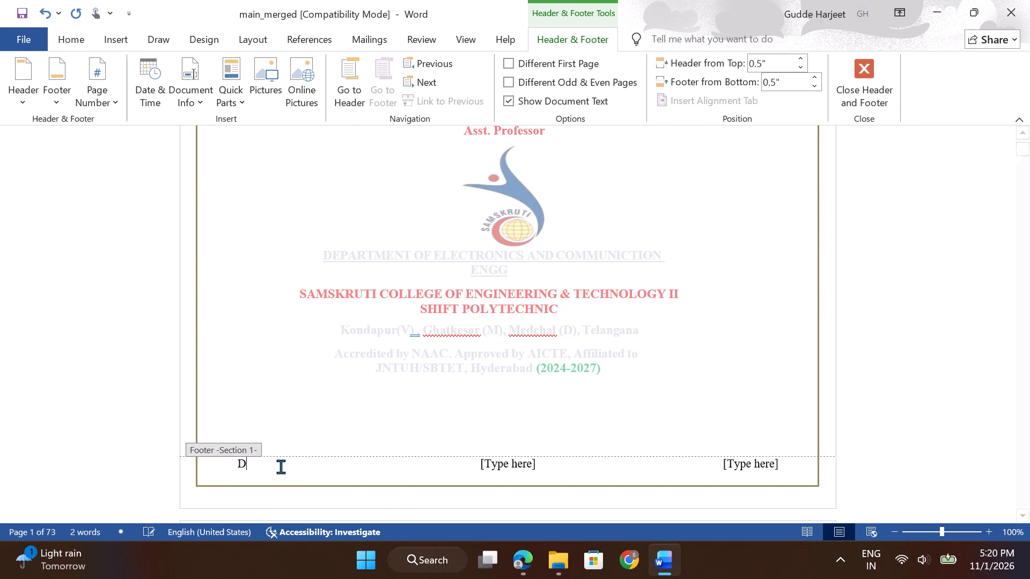
text(EPT)
key(space)
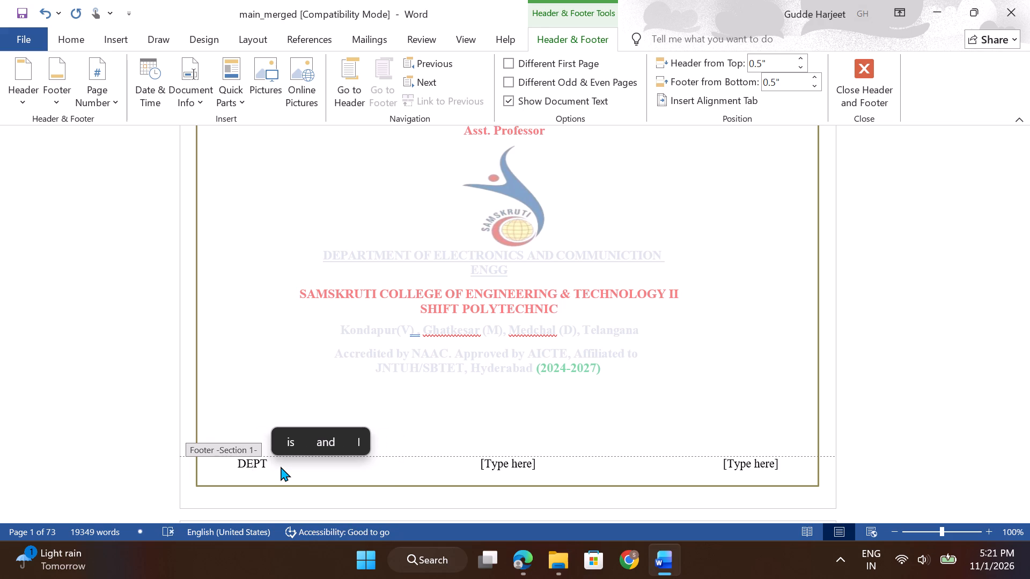
text(OF ECE)
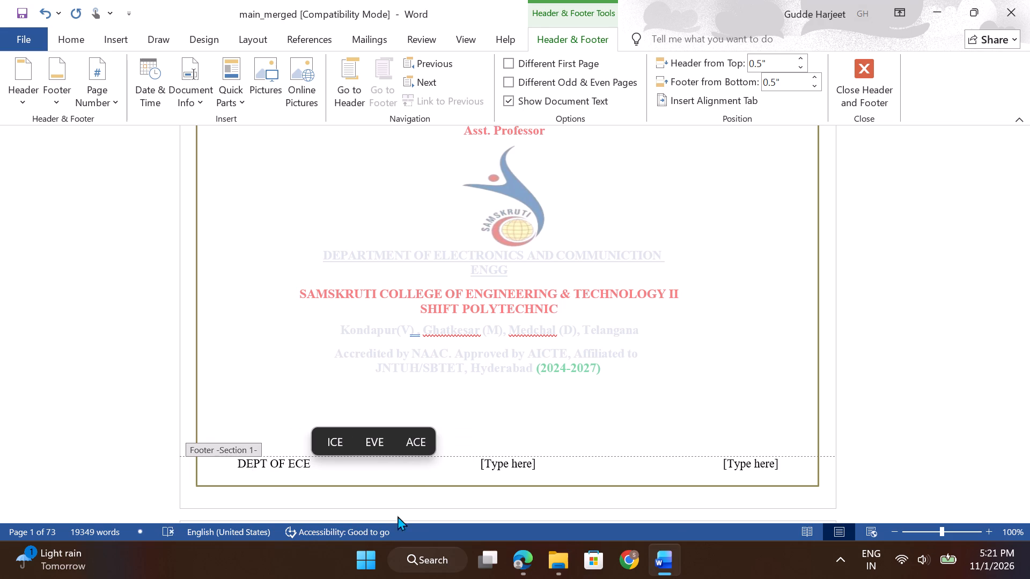
Delete only the footer's centre placeholder, undoing any deletion that removes the whole footer line.
triple_click(527, 467)
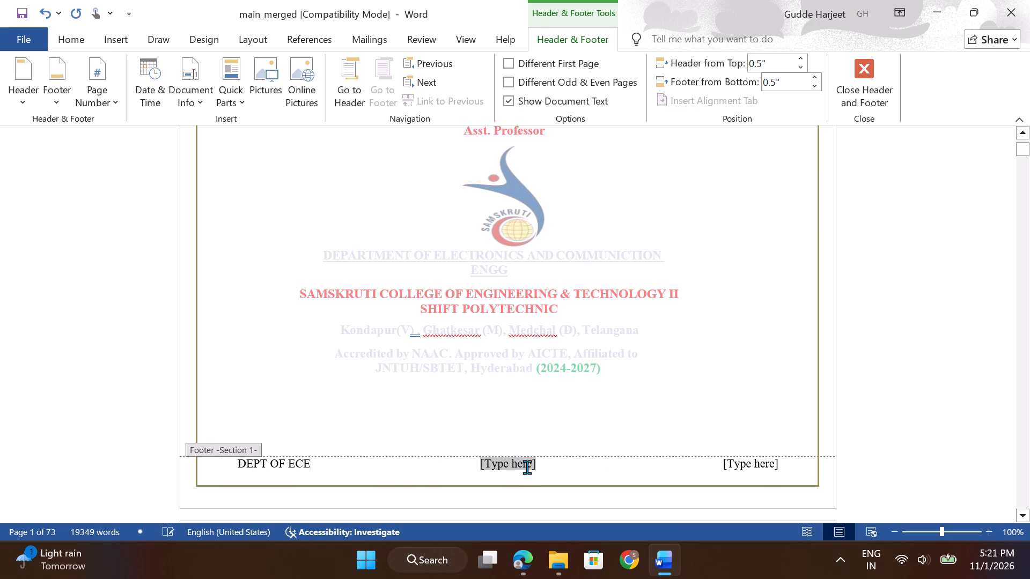
key(BackSpace)
key(ctrl+z)
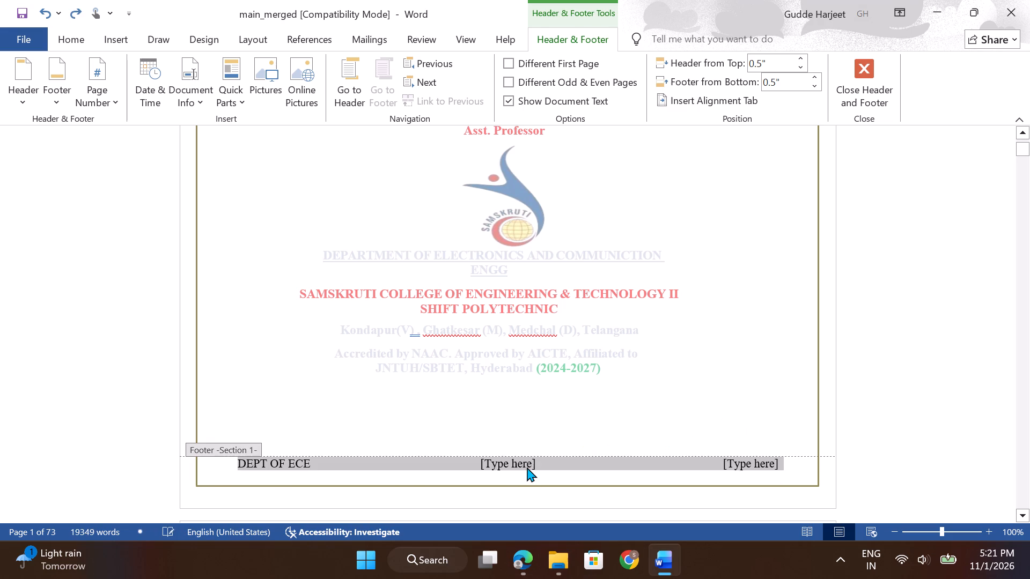
click(547, 461)
click(547, 461)
key(BackSpace)
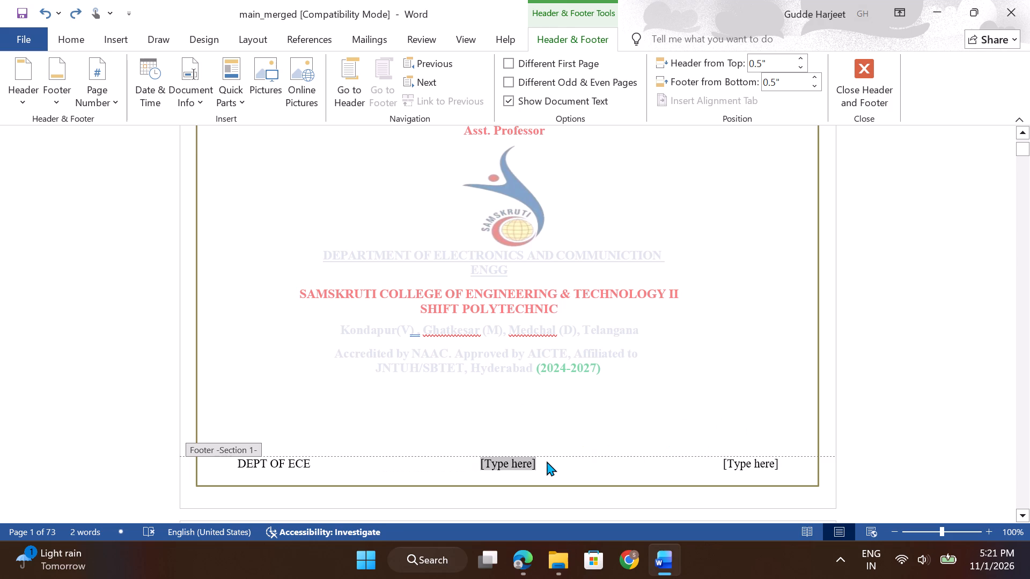
Copy the college name "Samskruti College Of Engineering & Technology" from the page footer of the pavani (1) PDF, and return to the Word report.
double_click(740, 463)
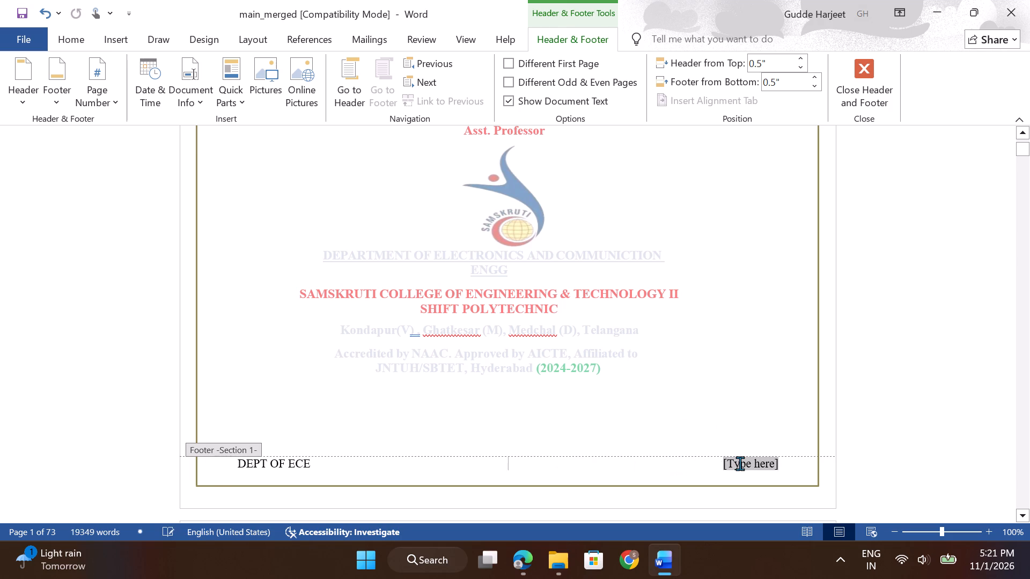
key(alt+Tab)
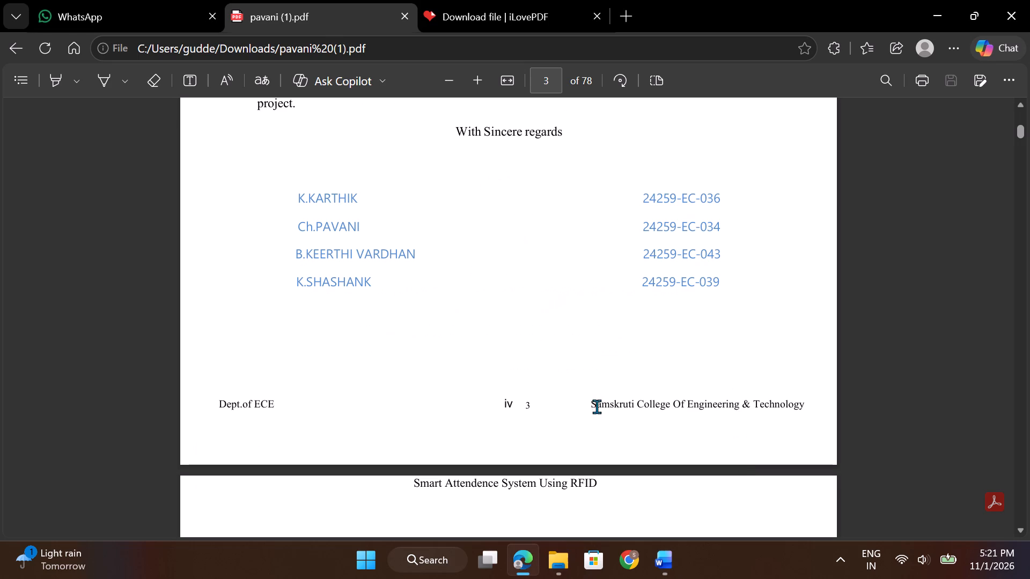
drag(593, 404, 821, 419)
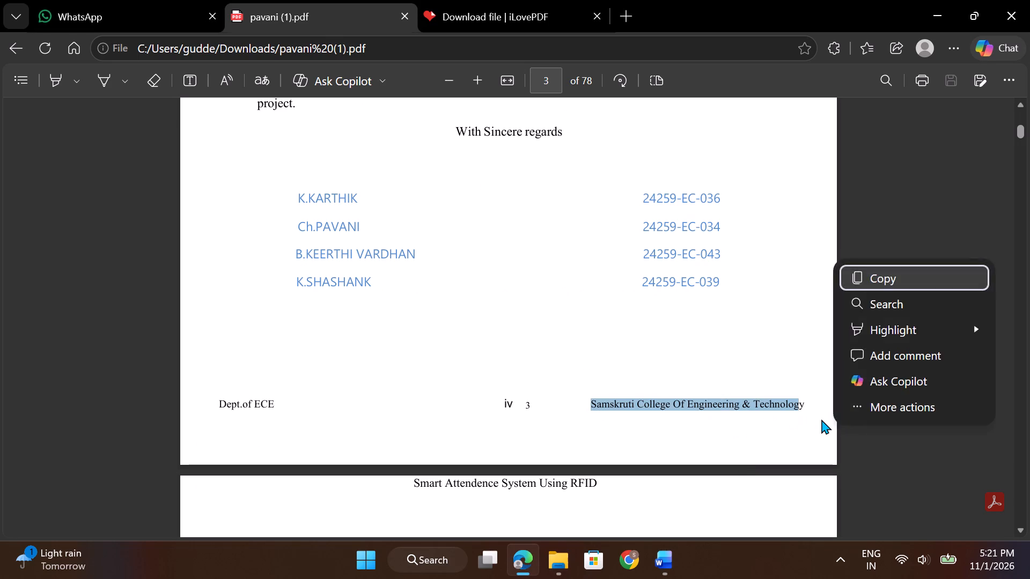
key(ctrl+c)
key(alt+Tab)
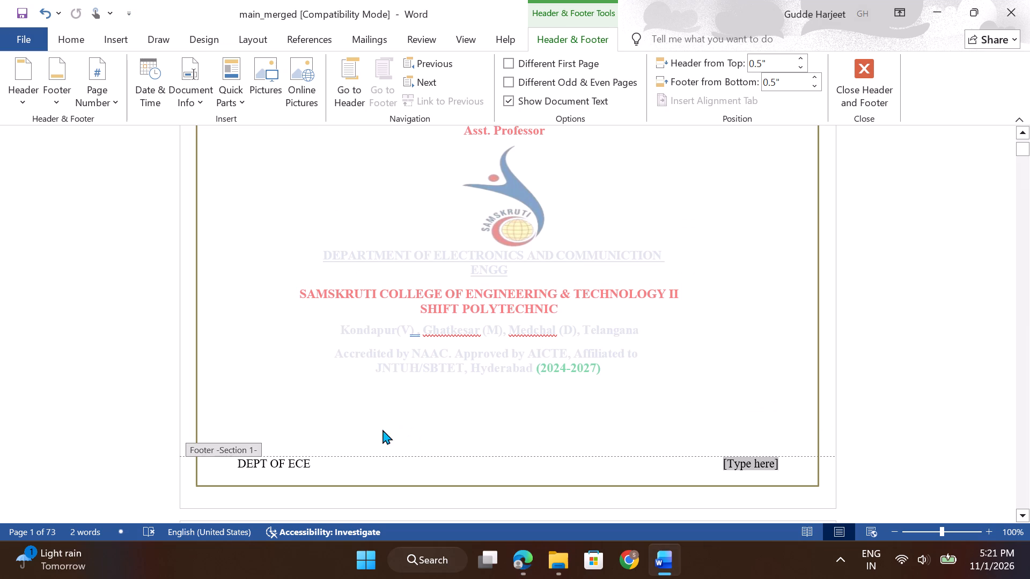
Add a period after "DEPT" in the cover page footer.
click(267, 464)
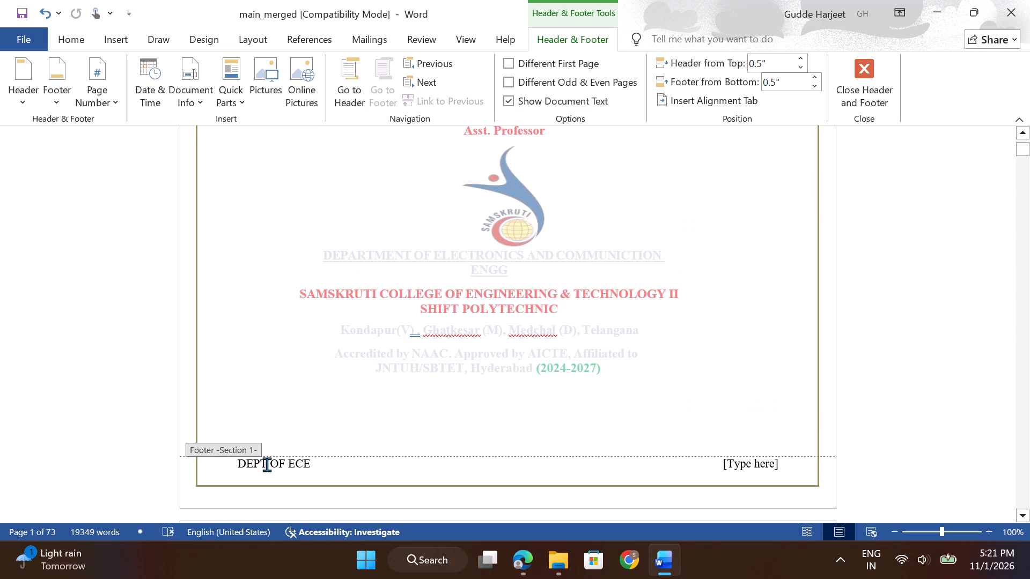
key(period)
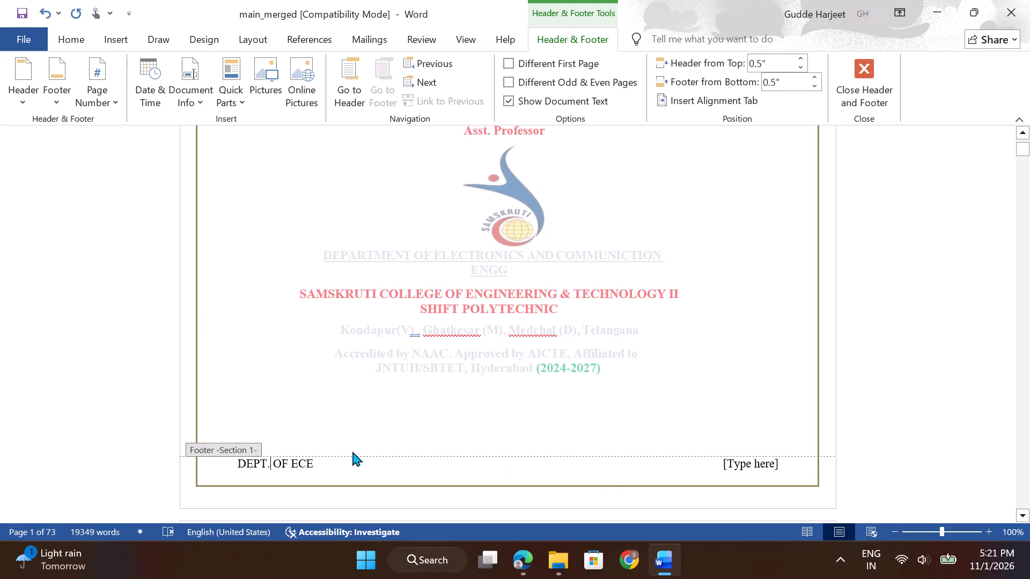
Replace the footer's remaining "[Type here]" placeholder with the copied college name.
double_click(743, 461)
key(ctrl+v)
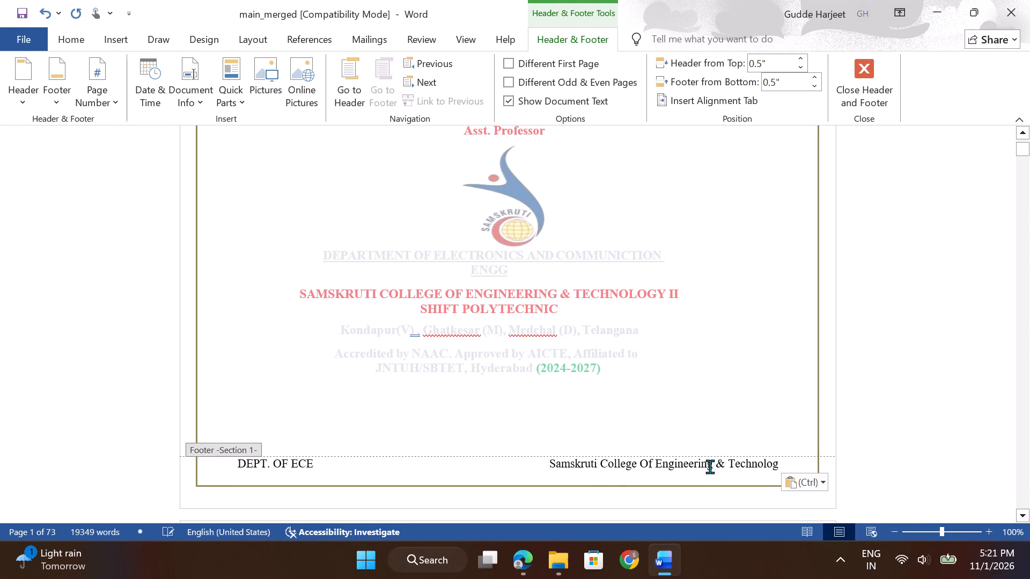
Replace "DEPT. OF ECE" at the start of the footer line with "Dept. of ECE".
triple_click(306, 457)
click(306, 457)
drag(314, 462, 213, 469)
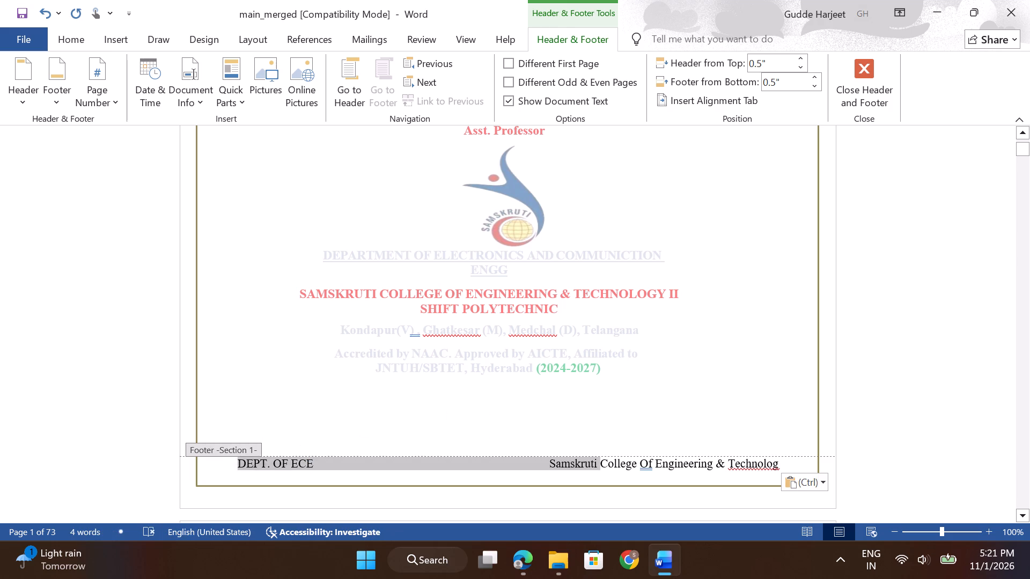
text(ept. of)
key(space)
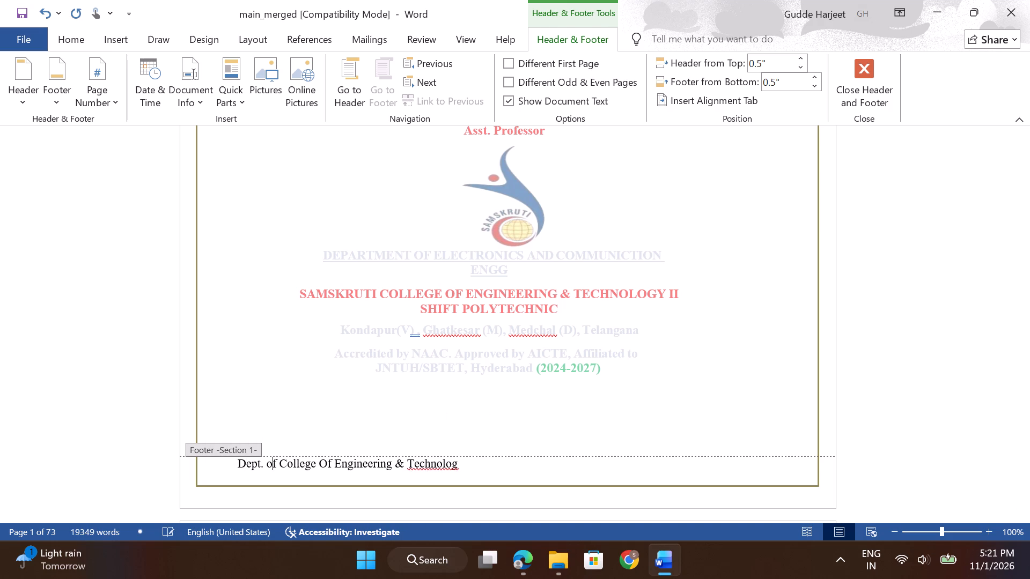
text(ECE)
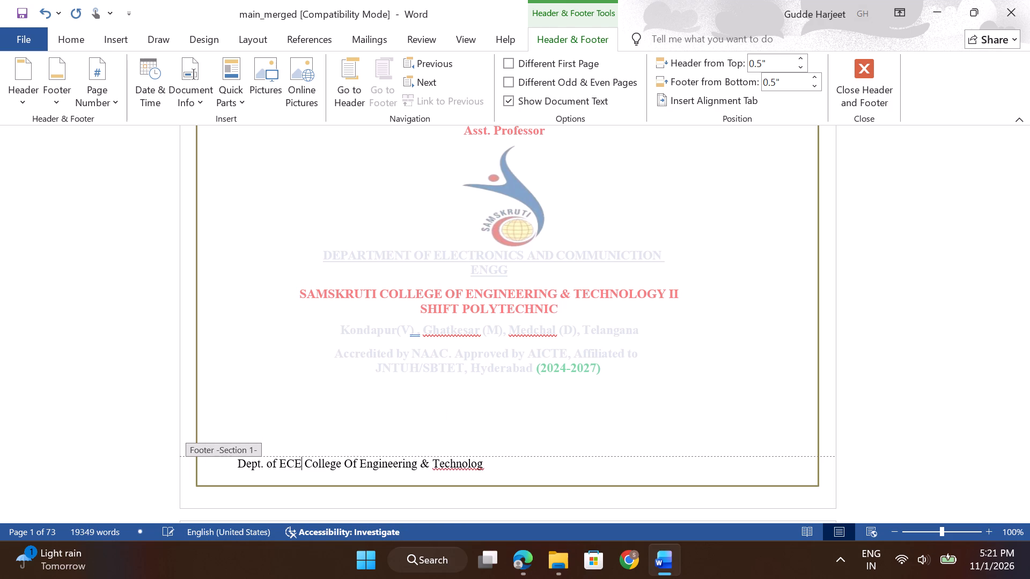
Separate "College Of Engineering" from "Dept. of ECE" in the footer with a wide run of spaces.
key(space)
key(space)
key(space)
key(space)
key(space)
key(space)
key(space)
key(space)
key(space)
key(space)
key(space)
key(space)
key(space)
key(space)
key(space)
key(space)
key(space)
key(space)
key(space)
key(space)
key(space)
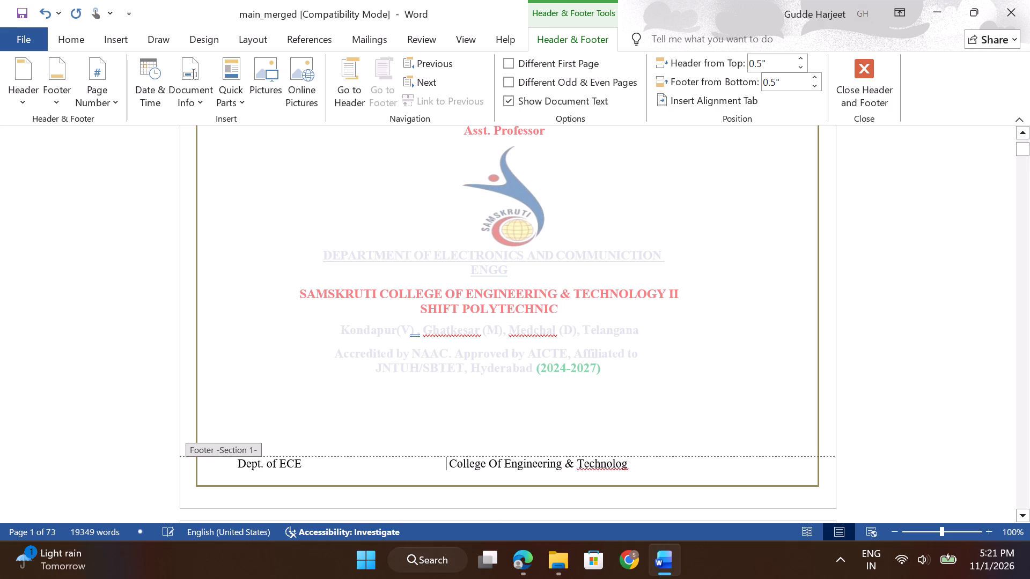
Complete the footer's last word as "Technology" by adding the missing "y".
click(654, 466)
key(y)
Shift "College Of Engineering & Technology" with spaces to end at the footer's right margin on a single line, and close footer editing.
click(450, 464)
key(space)
key(space)
key(space)
key(space)
key(space)
key(space)
key(space)
key(space)
key(space)
key(space)
key(space)
key(space)
key(space)
key(space)
key(space)
key(space)
key(space)
key(space)
key(space)
key(space)
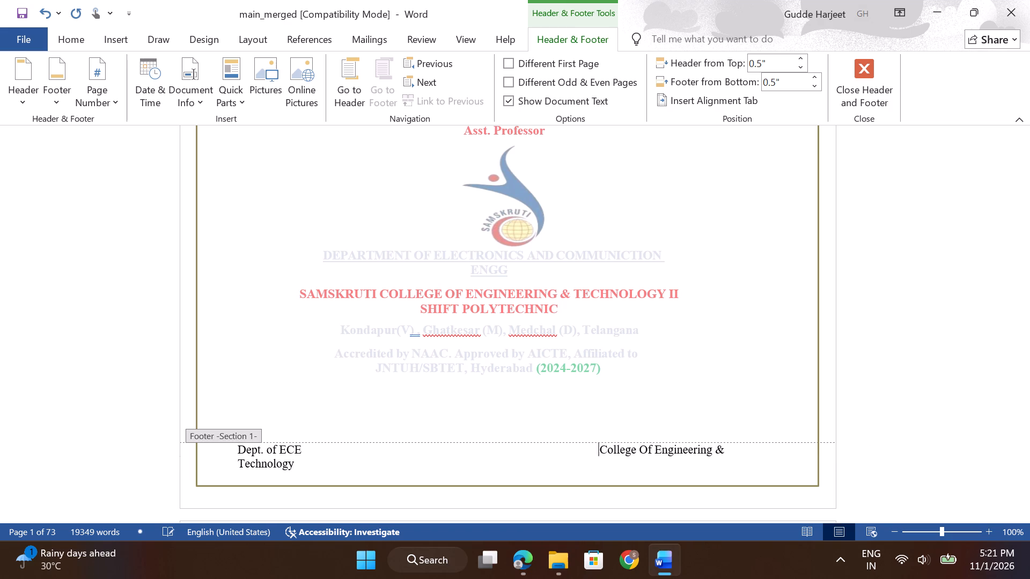
key(ctrl+z)
key(space)
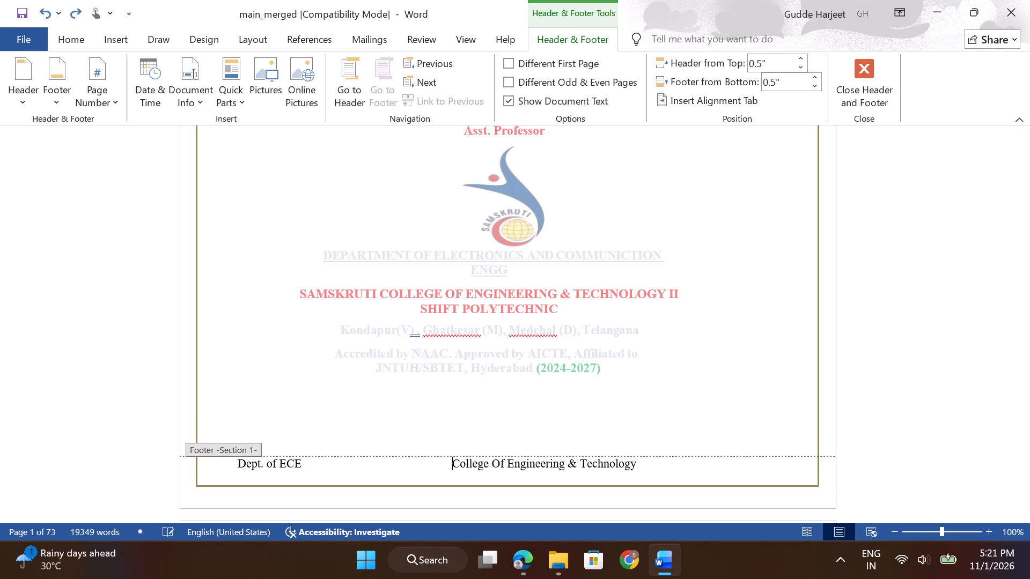
key(space)
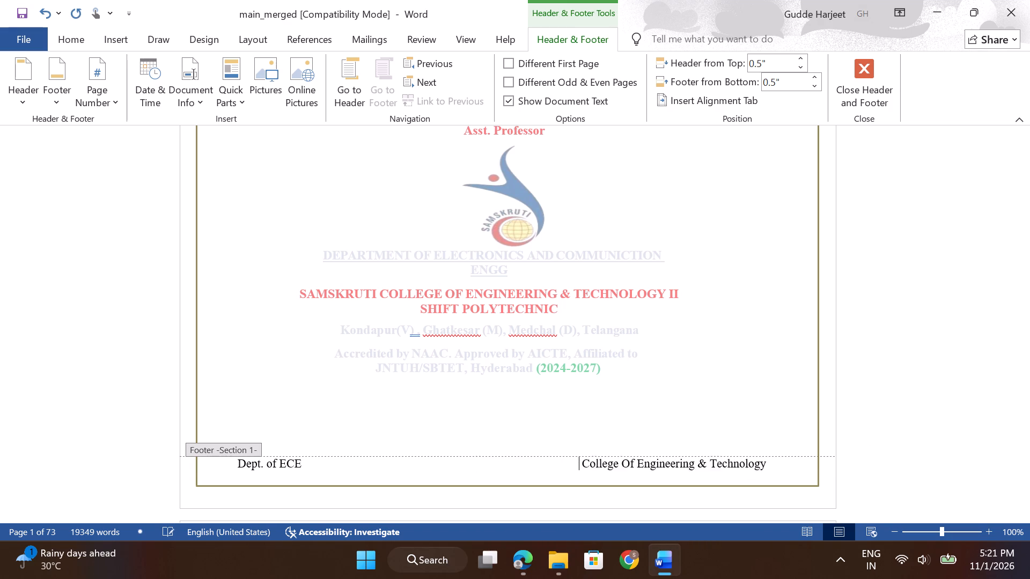
key(space)
key(space)
key(BackSpace)
key(BackSpace)
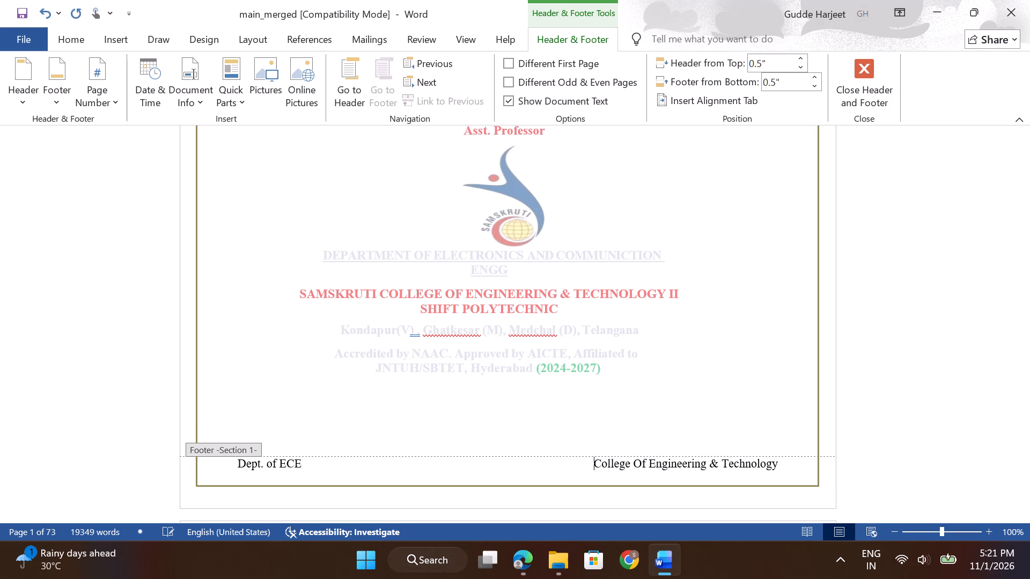
click(535, 370)
click(518, 401)
click(862, 80)
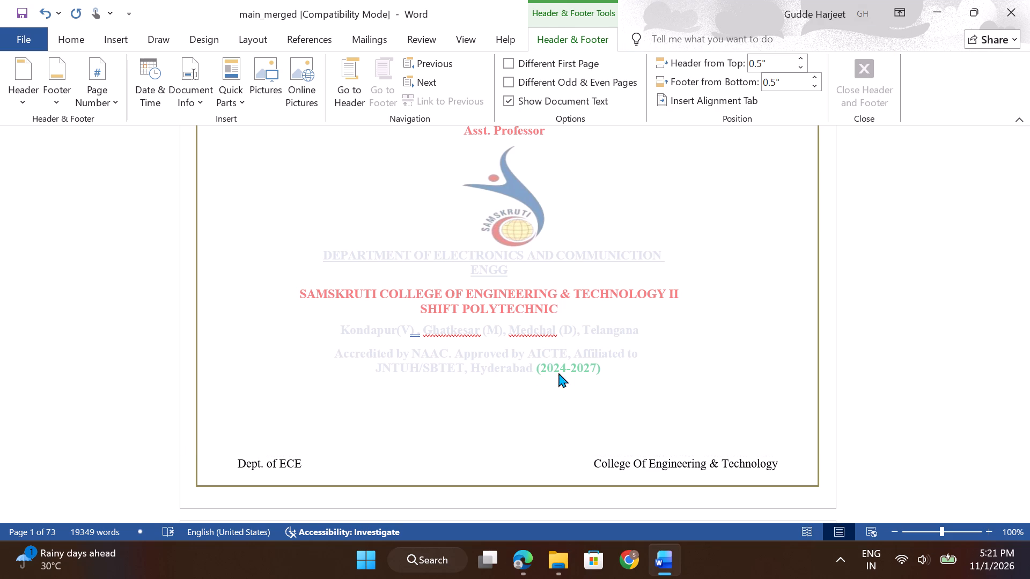
Put the cover page's "(2024-2027)" on its own line below the accreditation text and indent it with spaces.
click(536, 373)
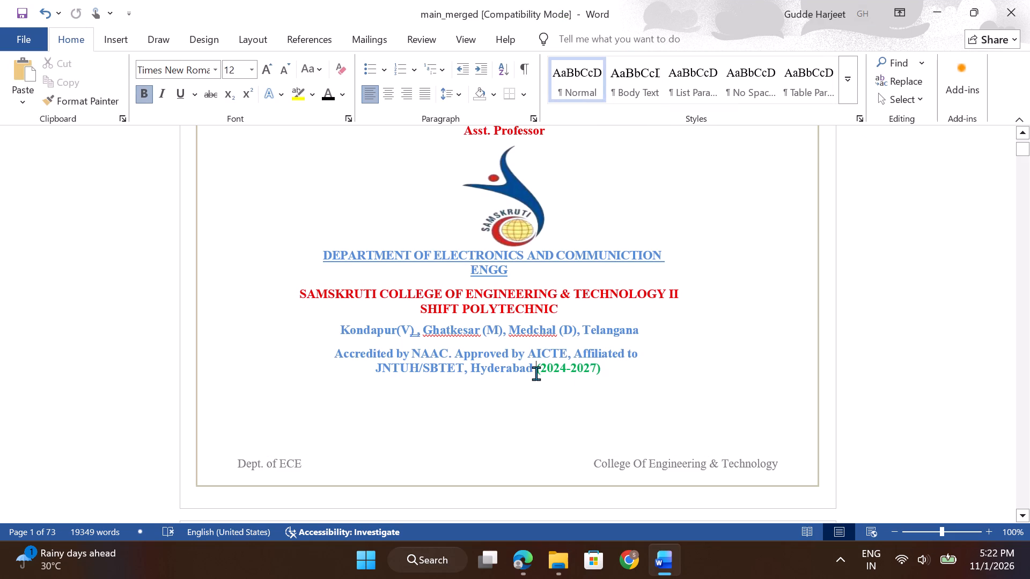
key(Return)
key(space)
key(space)
key(space)
key(space)
key(space)
key(space)
key(space)
key(space)
key(space)
key(space)
key(space)
key(space)
key(space)
key(space)
key(space)
key(space)
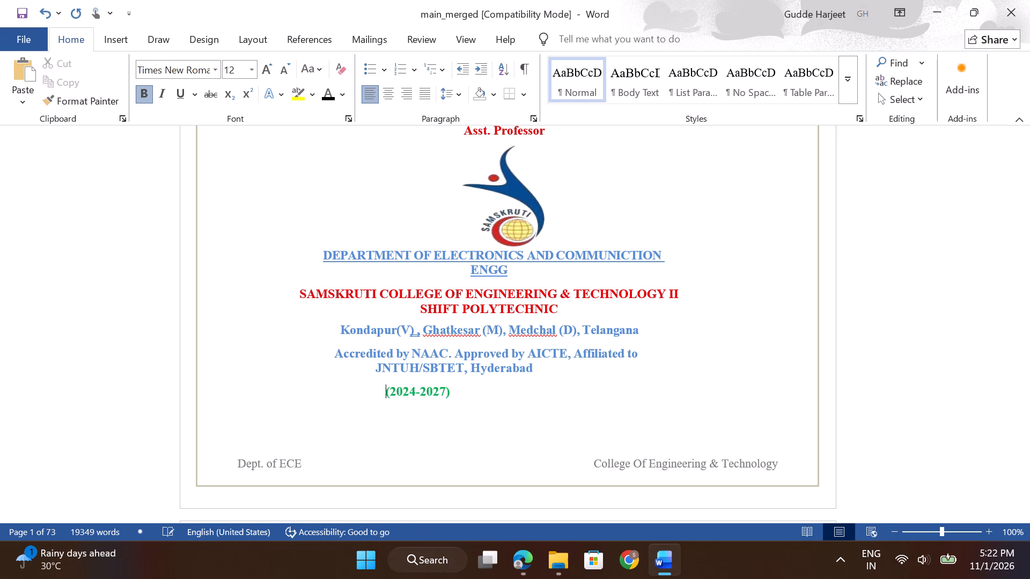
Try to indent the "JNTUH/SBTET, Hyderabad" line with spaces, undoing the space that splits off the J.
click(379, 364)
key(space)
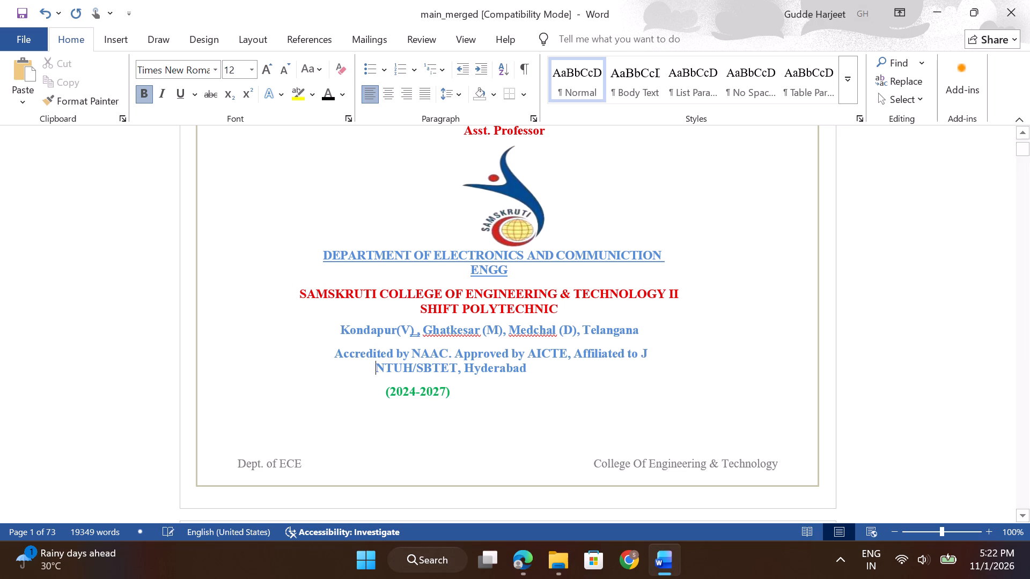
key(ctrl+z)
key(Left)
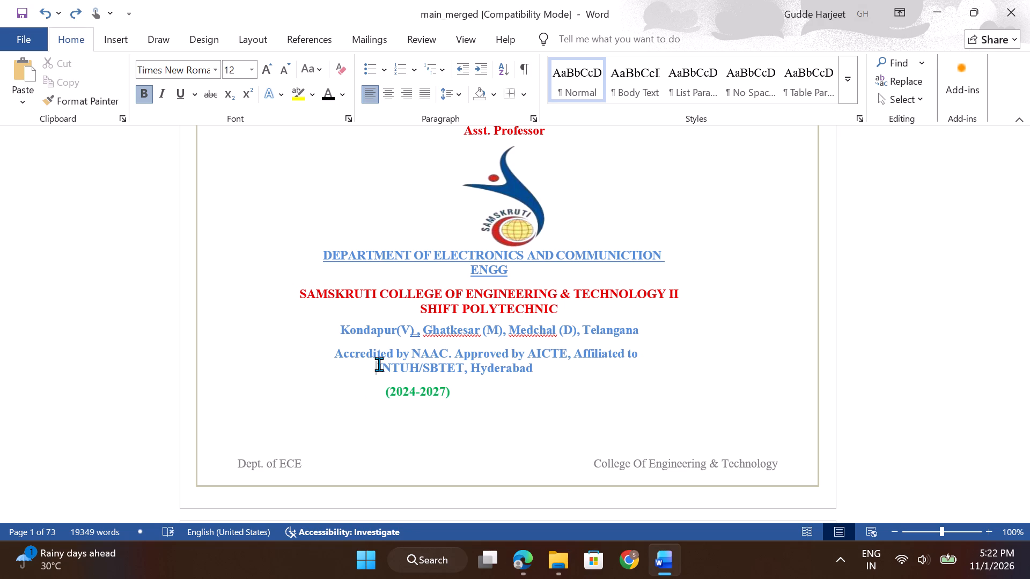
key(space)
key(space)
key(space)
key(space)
Centre the two-line paragraph "Accredited by NAAC... JNTUH/SBTET, Hyderabad" on the cover page.
drag(335, 351, 540, 367)
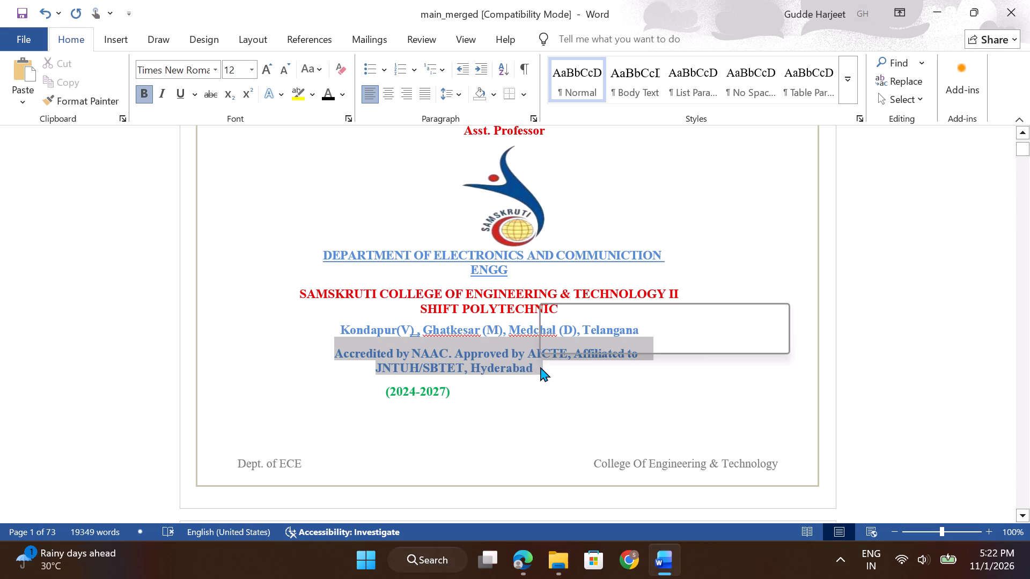
click(388, 97)
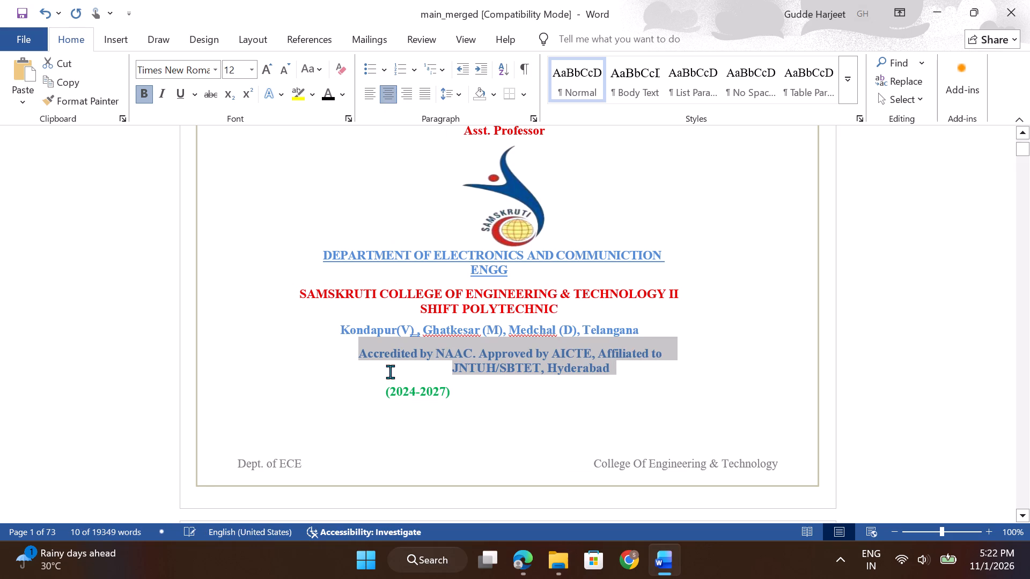
Move "(2024-2027)" further right with spaces to place it roughly mid-page beneath the accreditation paragraph.
click(388, 388)
key(space)
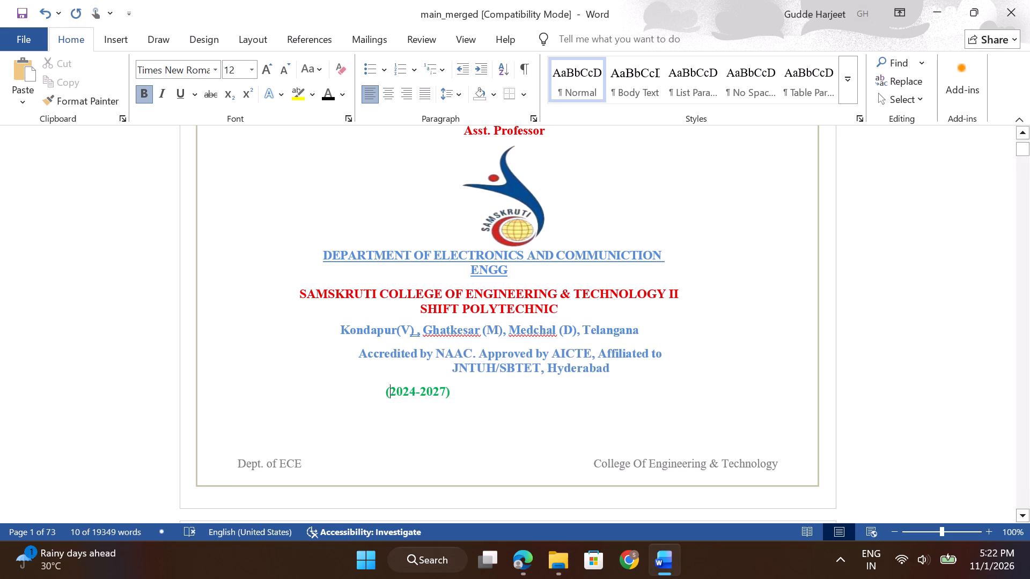
key(BackSpace)
key(Left)
key(space)
key(space)
key(space)
key(space)
key(space)
key(space)
key(space)
key(space)
key(space)
key(space)
key(space)
key(space)
key(space)
key(space)
key(space)
key(space)
key(space)
key(space)
key(space)
key(space)
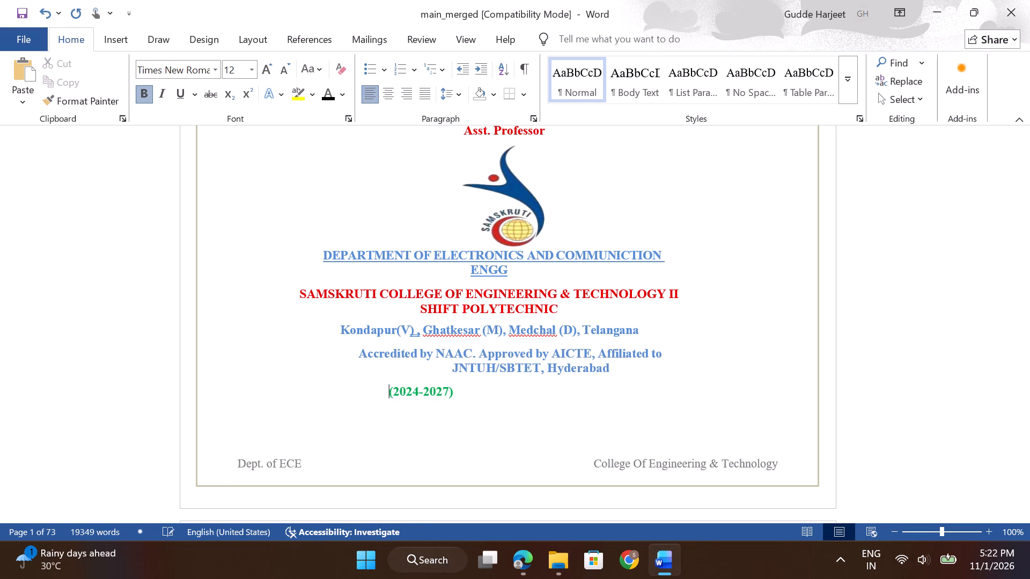
key(space)
key(space)
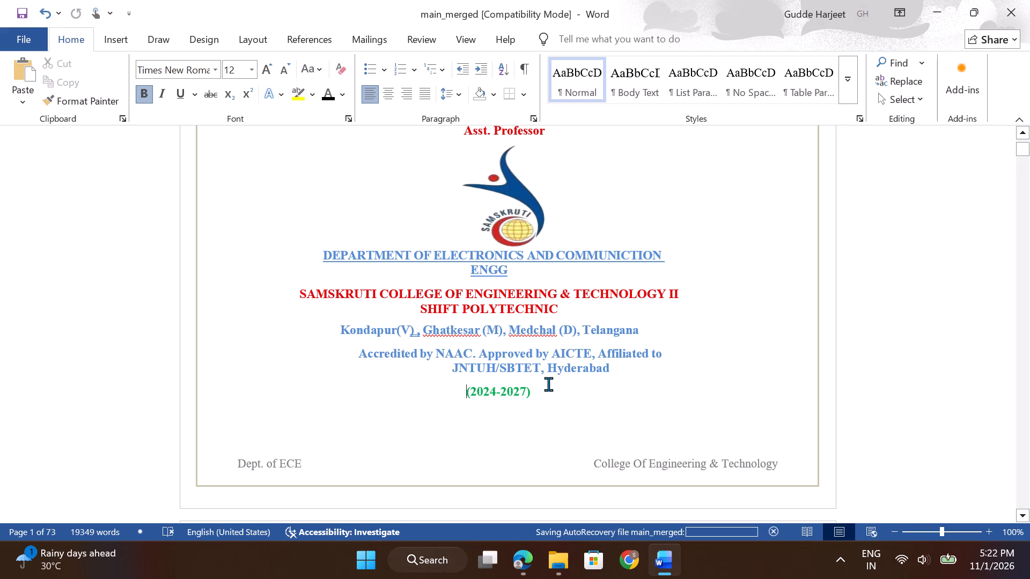
Examine the headers, footers and borders on the pages after the cover, through the acknowledgement, abstract and contents tables.
scroll(548, 384, down, 8)
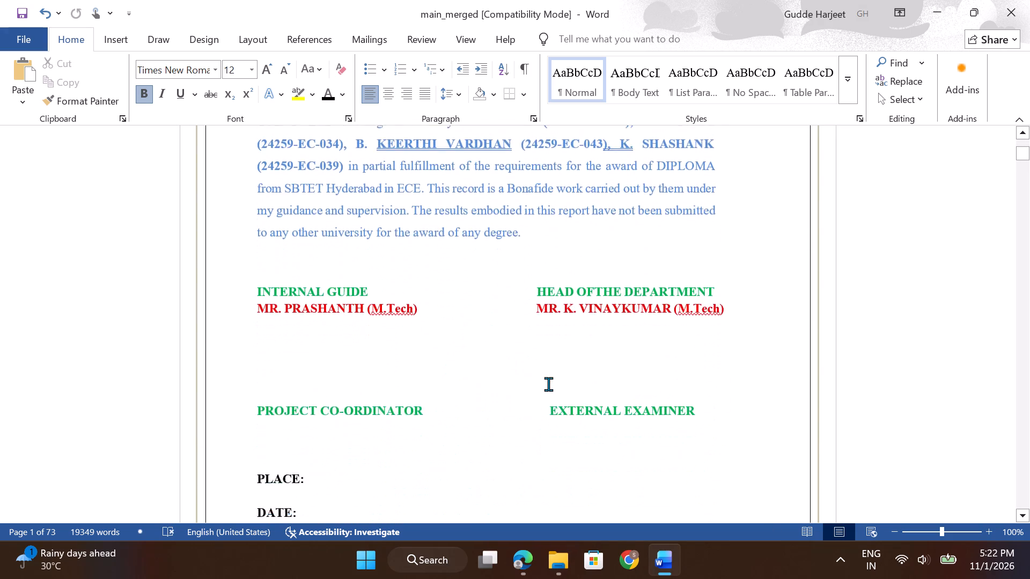
scroll(548, 384, down, 4)
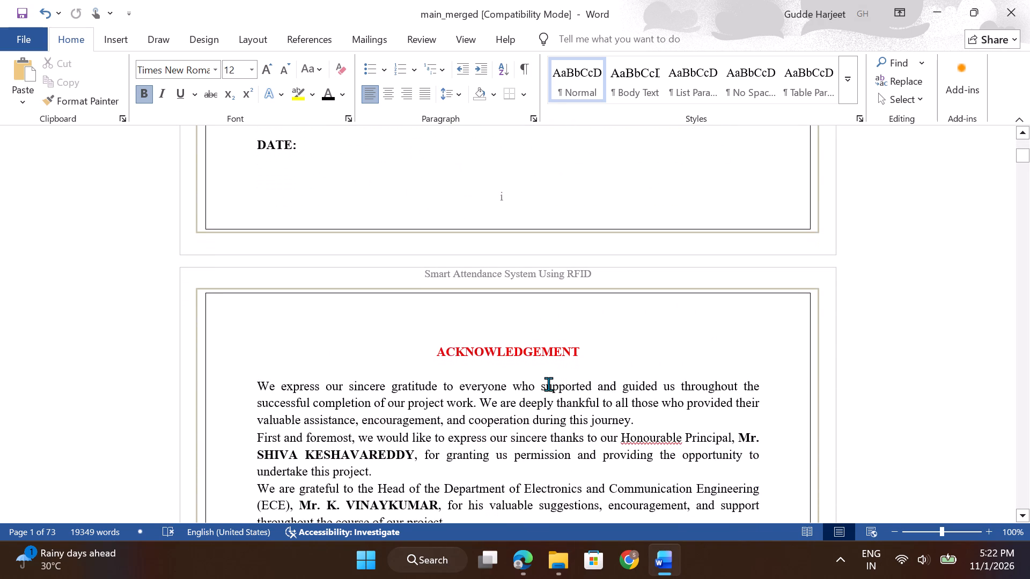
scroll(548, 384, up, 2)
scroll(548, 384, down, 10)
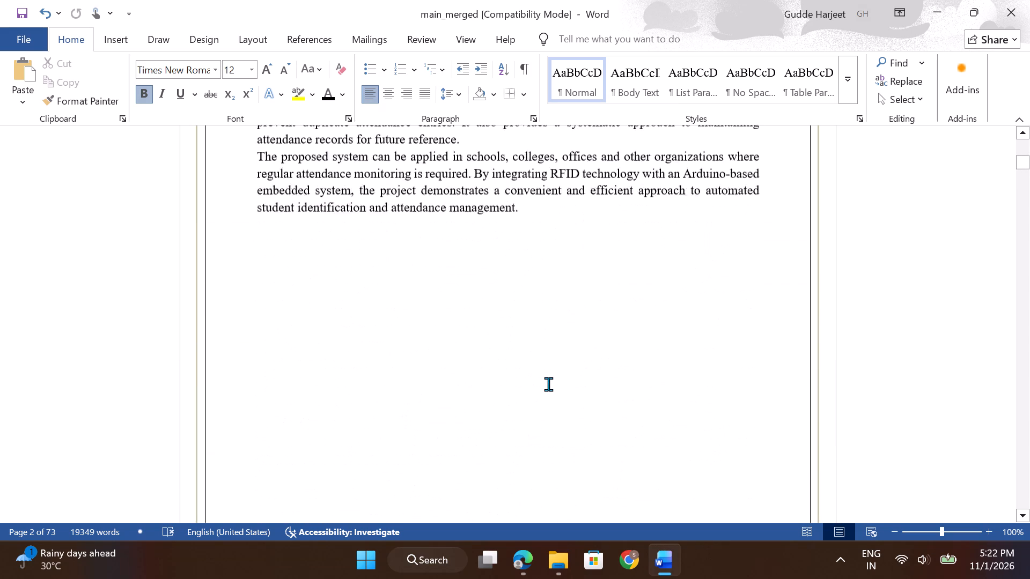
scroll(548, 384, down, 10)
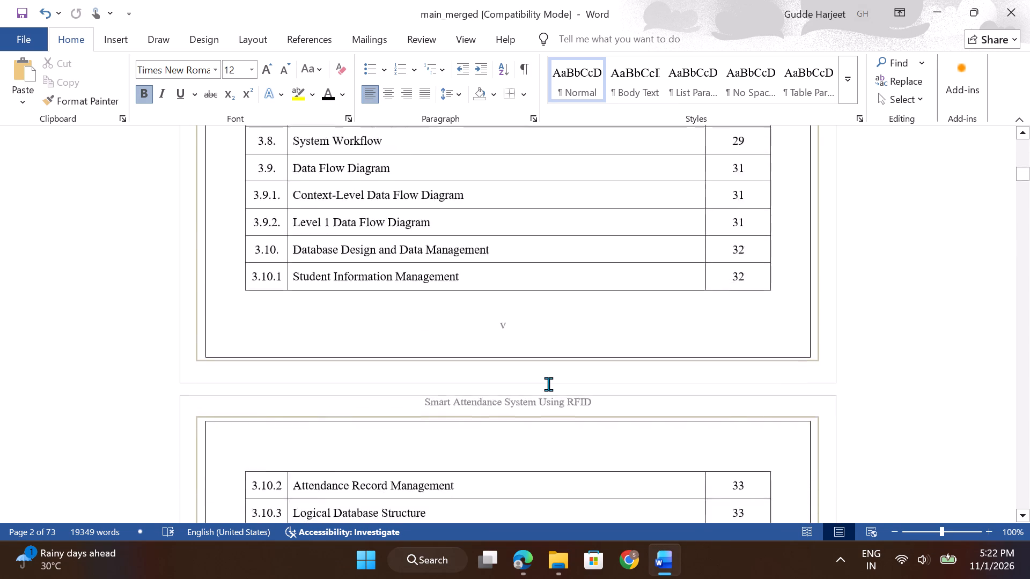
scroll(548, 384, down, 3)
scroll(548, 384, up, 7)
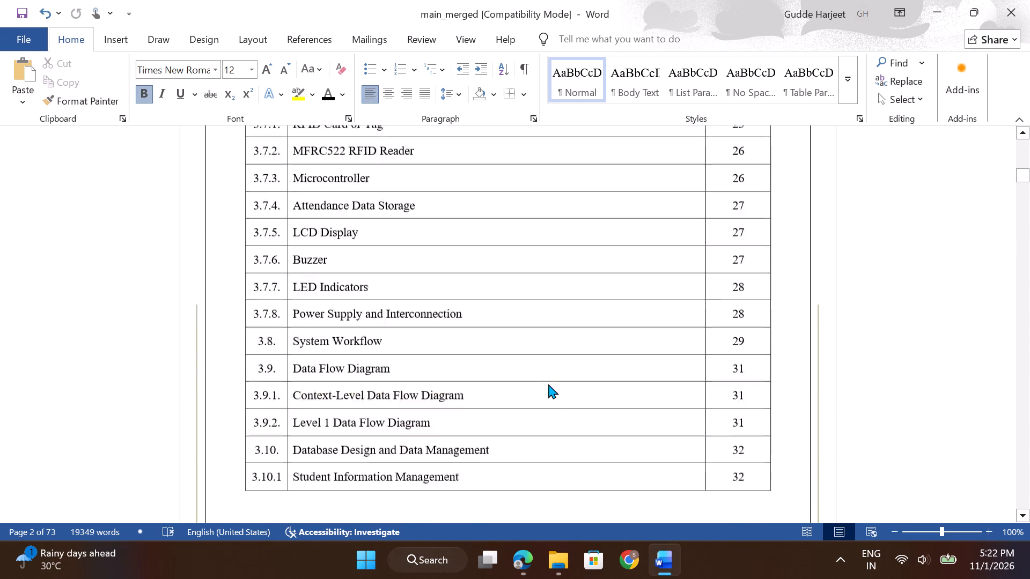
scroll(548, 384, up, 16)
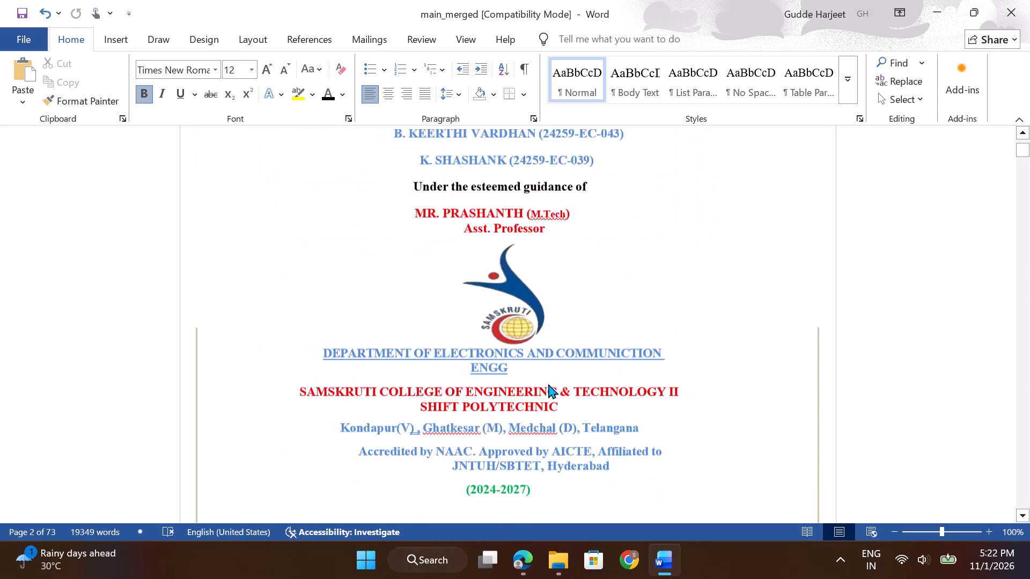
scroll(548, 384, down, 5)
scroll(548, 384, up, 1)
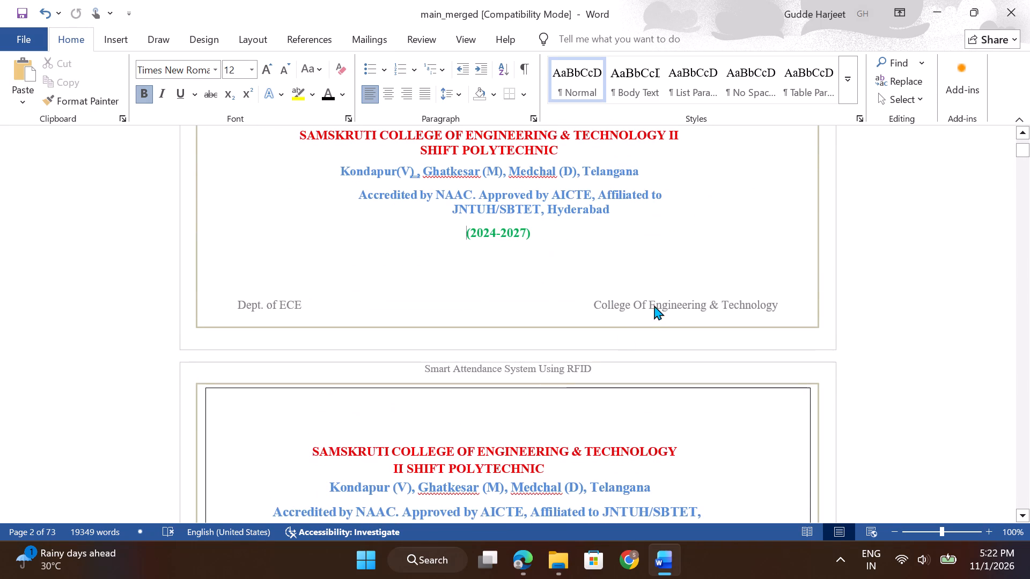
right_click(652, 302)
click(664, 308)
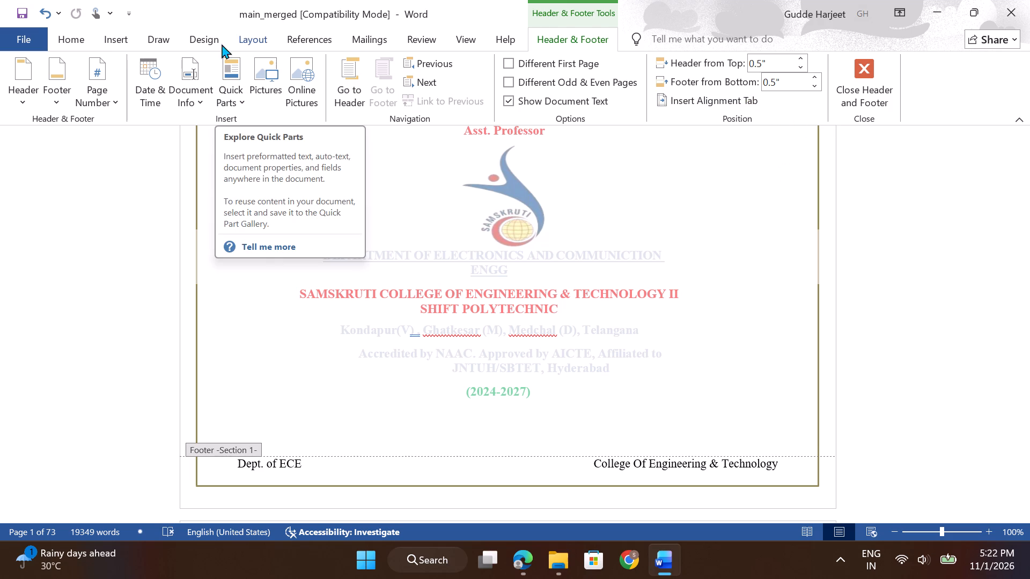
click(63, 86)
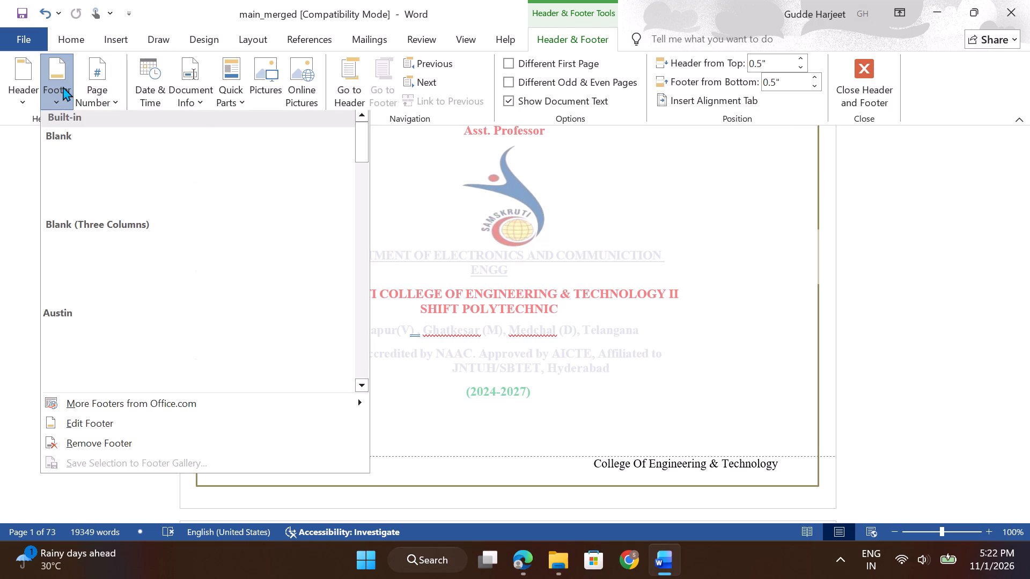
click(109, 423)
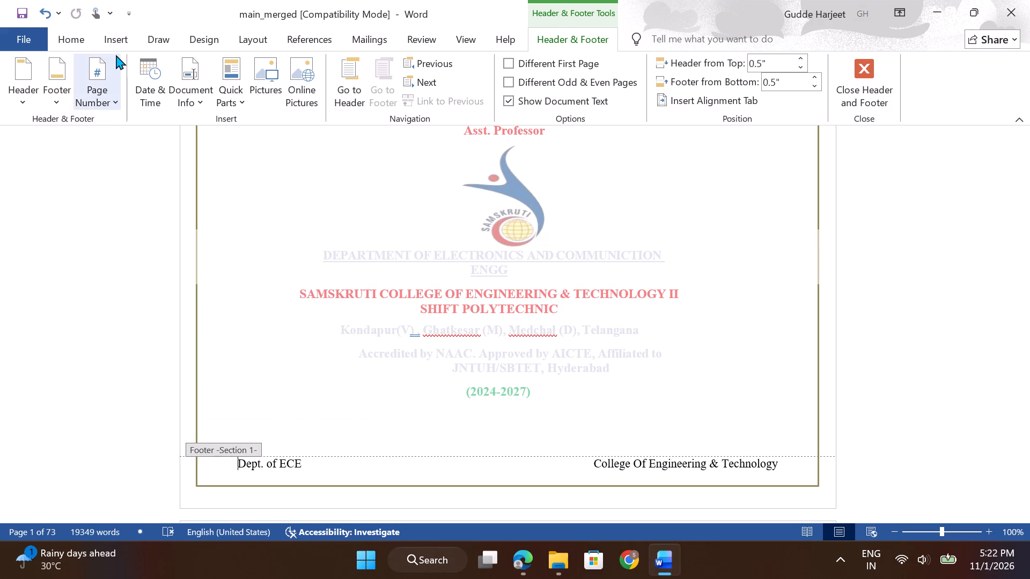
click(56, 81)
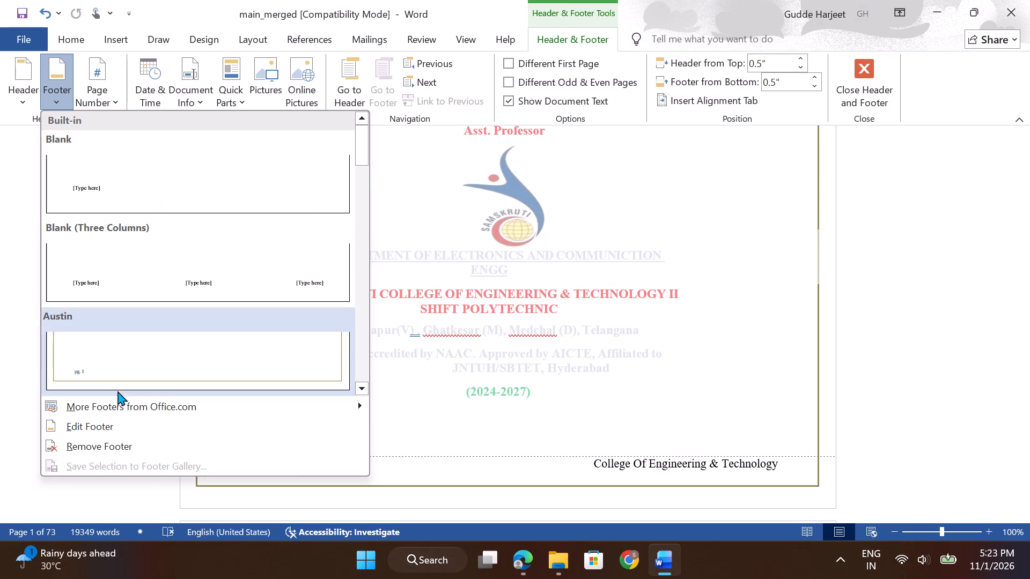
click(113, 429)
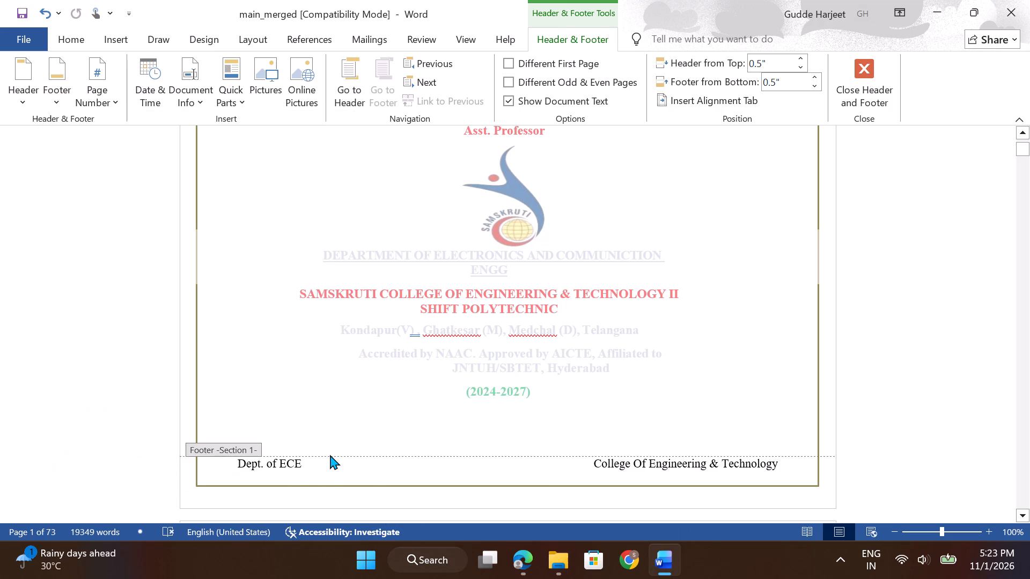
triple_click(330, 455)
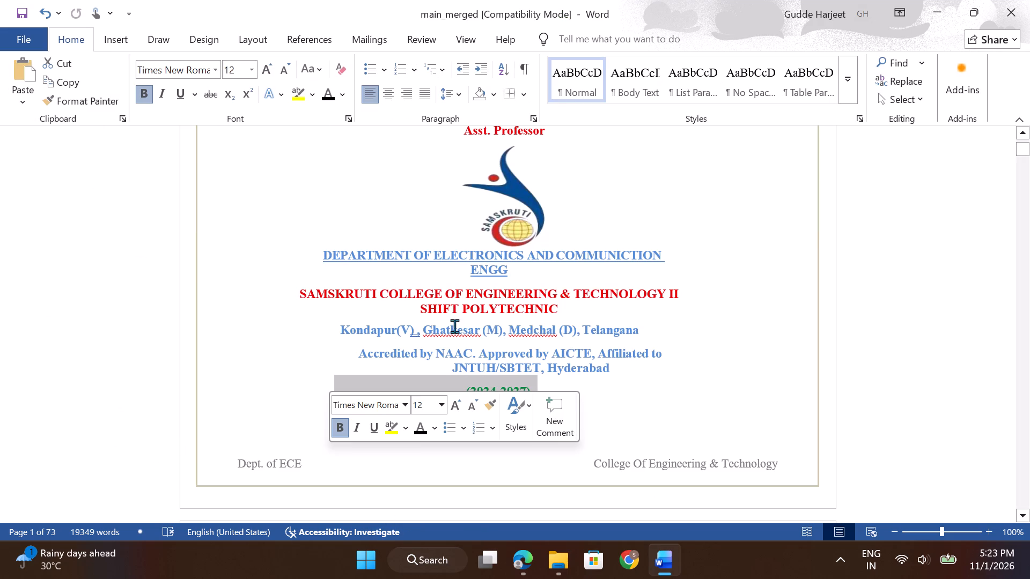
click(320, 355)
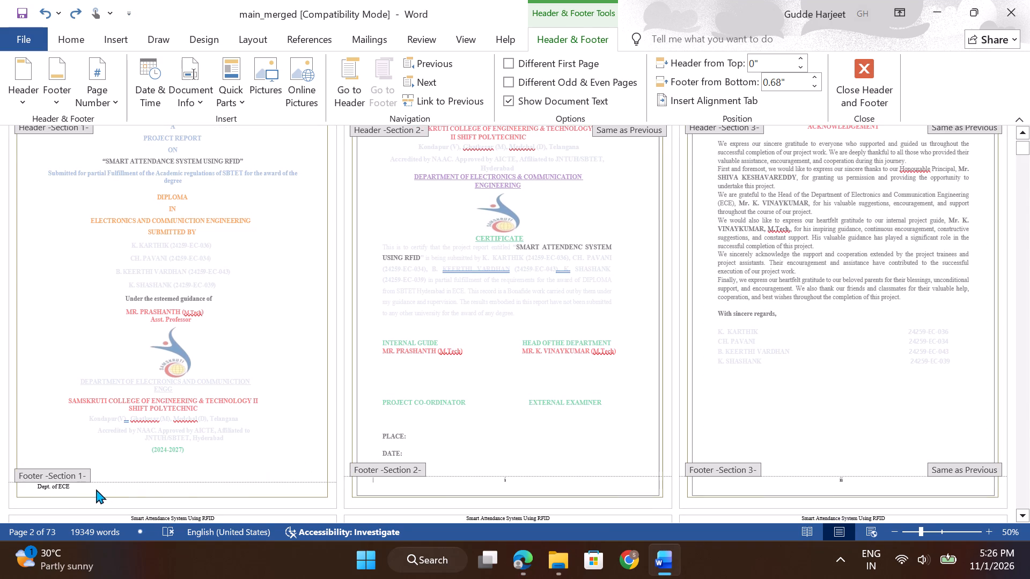
click(93, 486)
click(433, 457)
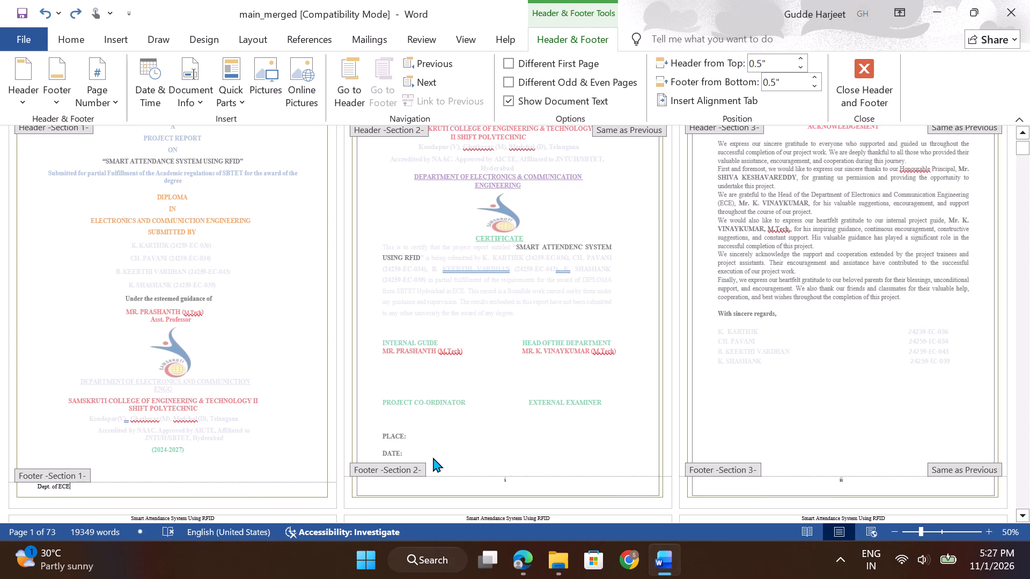
click(78, 475)
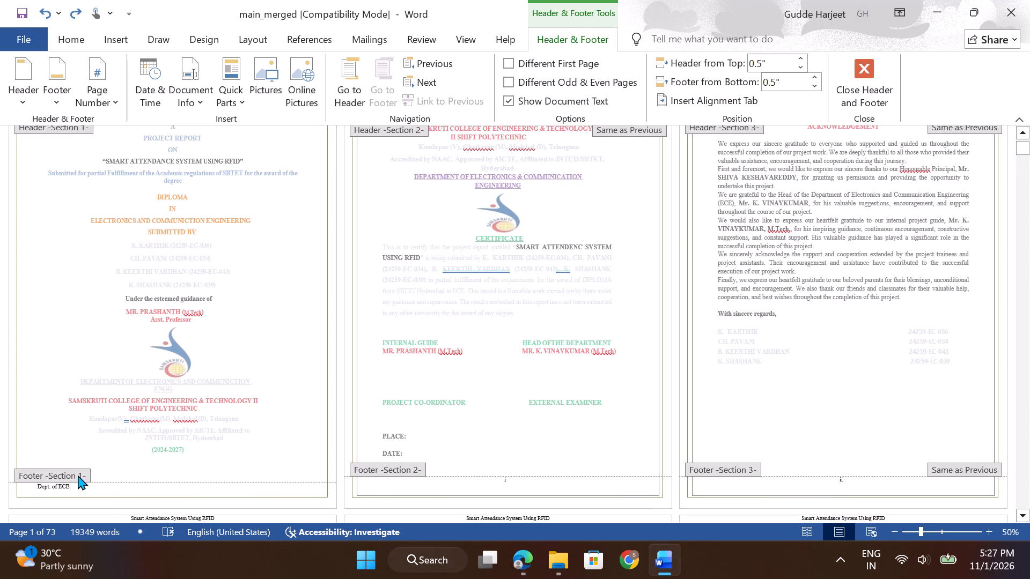
right_click(78, 475)
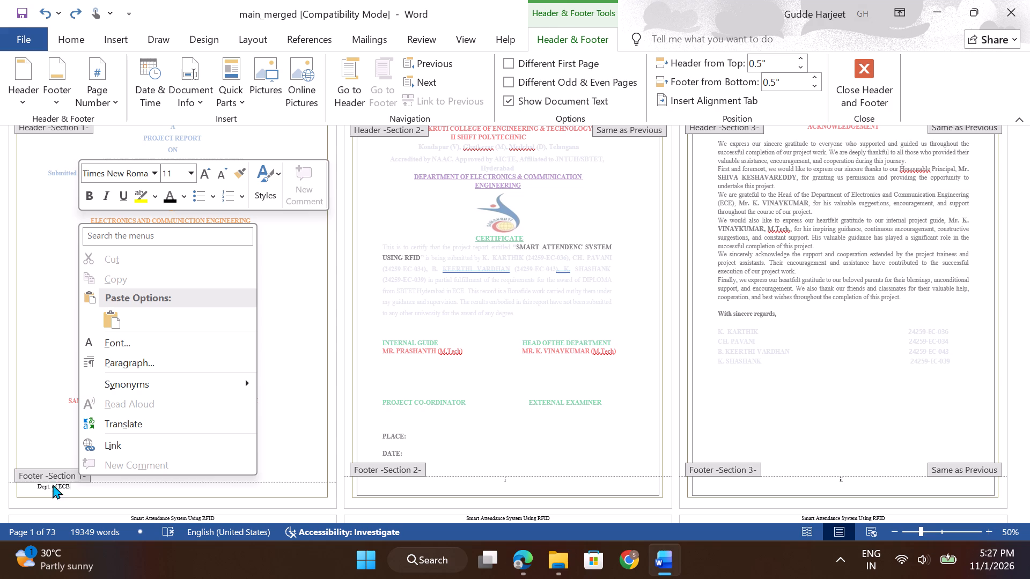
right_click(58, 487)
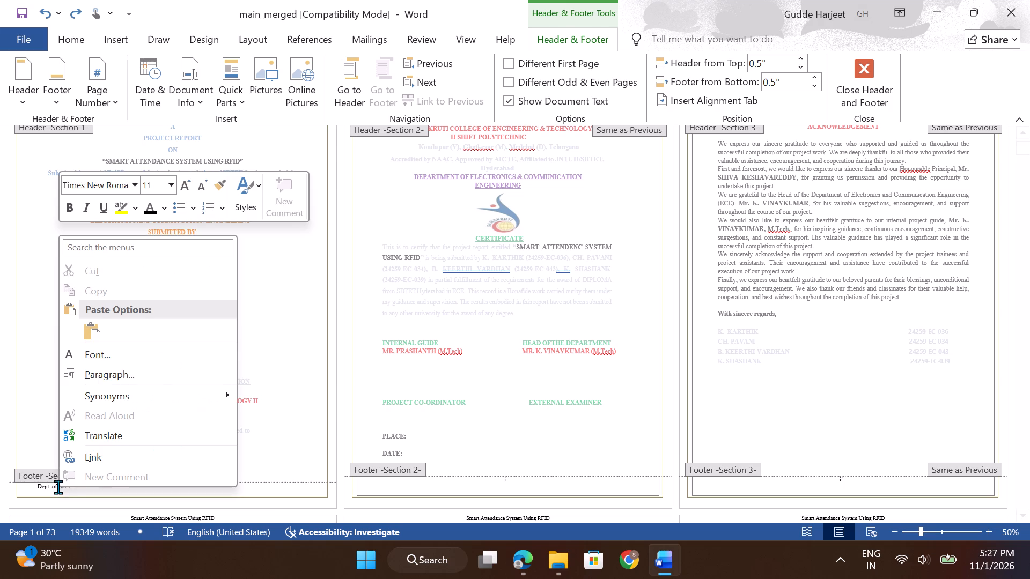
click(47, 485)
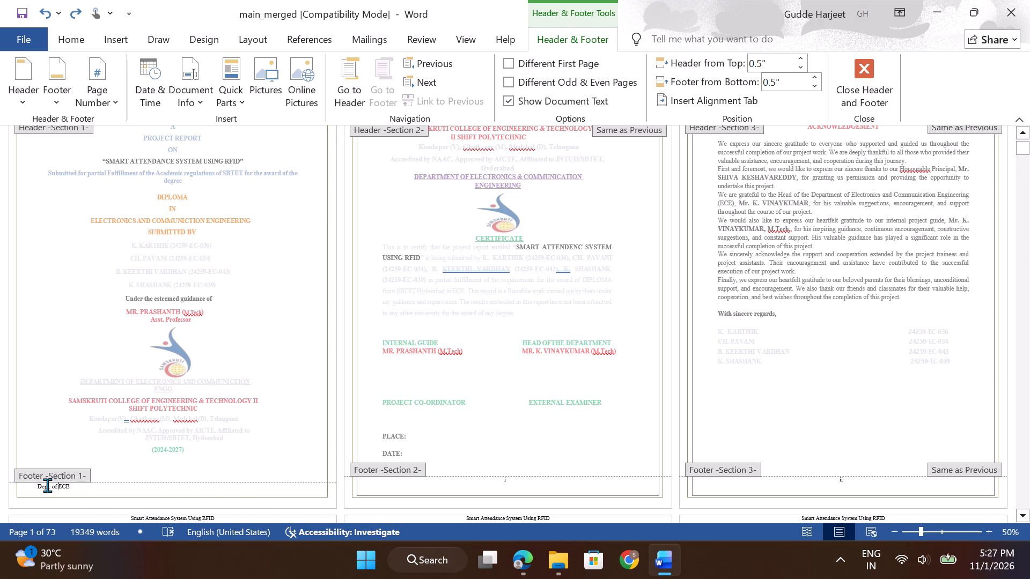
right_click(47, 485)
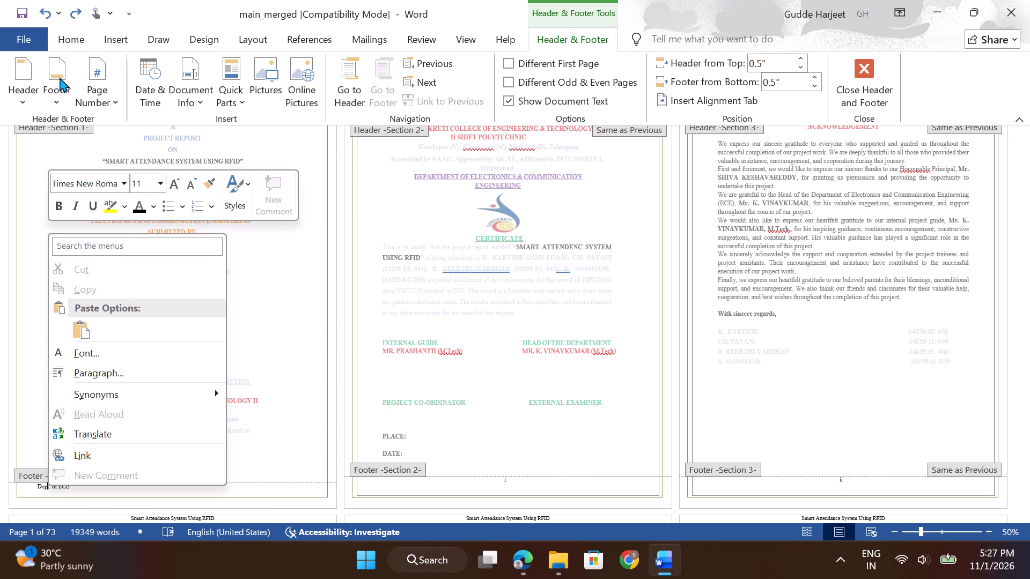
click(60, 77)
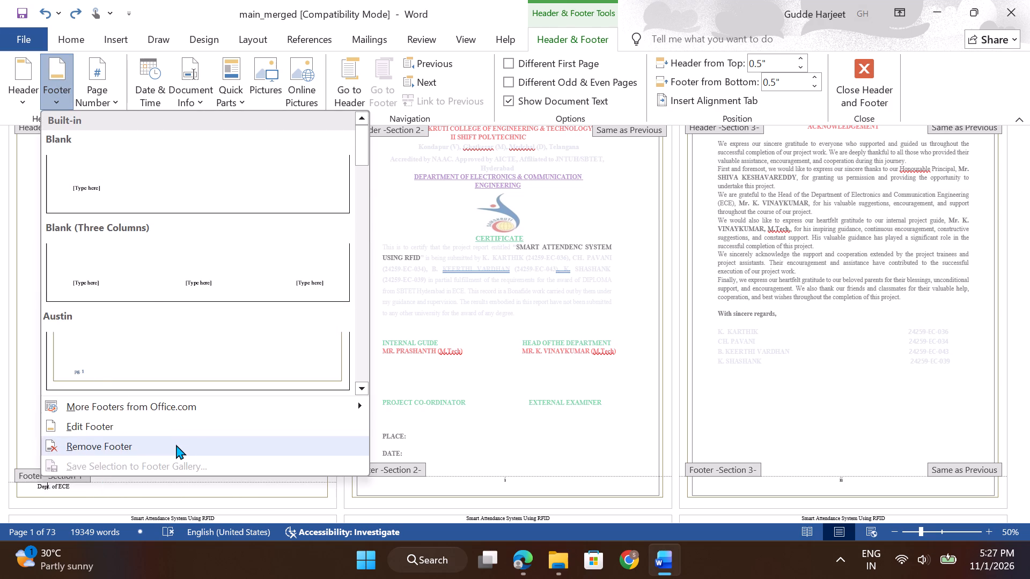
click(176, 444)
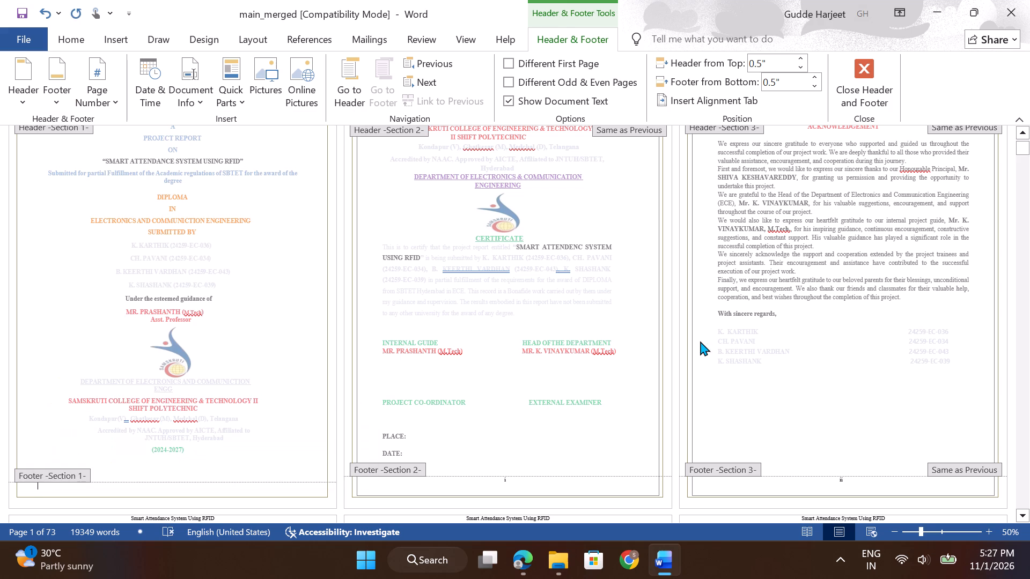
click(872, 80)
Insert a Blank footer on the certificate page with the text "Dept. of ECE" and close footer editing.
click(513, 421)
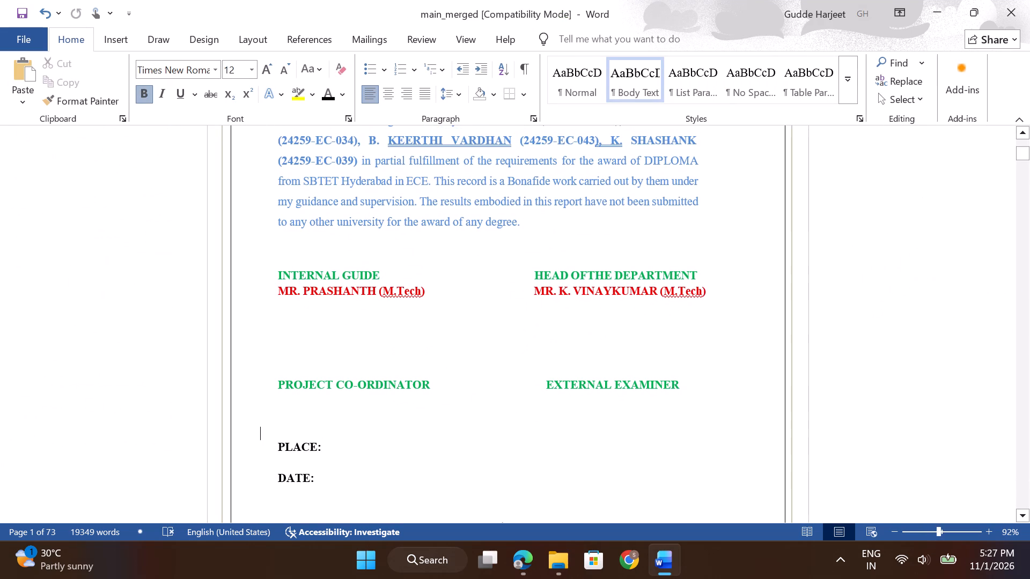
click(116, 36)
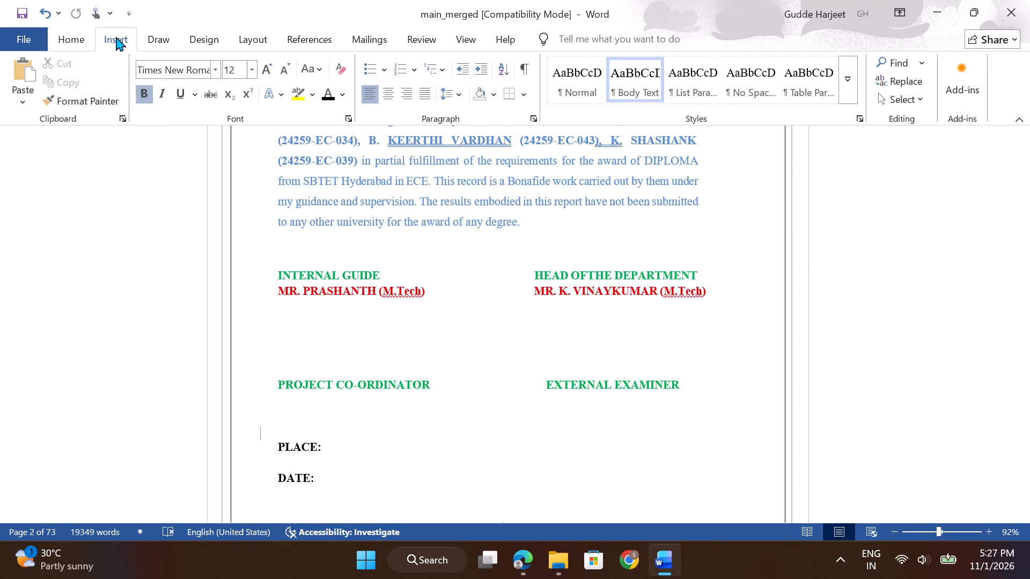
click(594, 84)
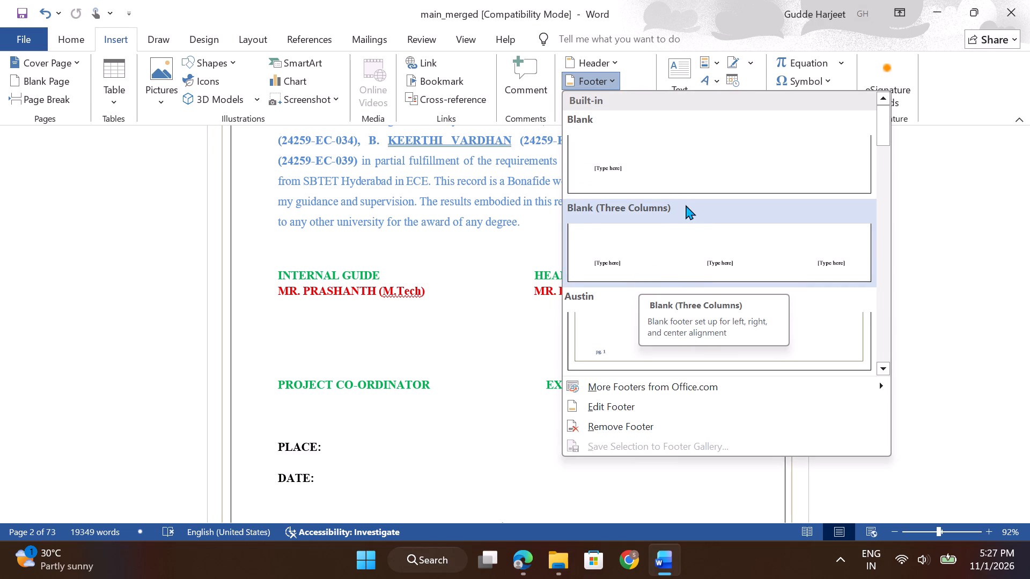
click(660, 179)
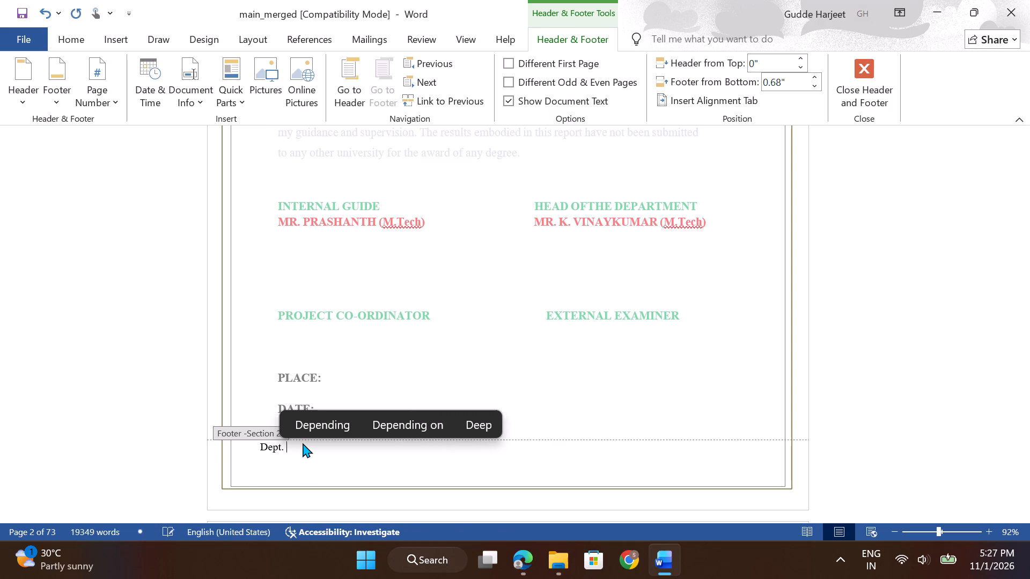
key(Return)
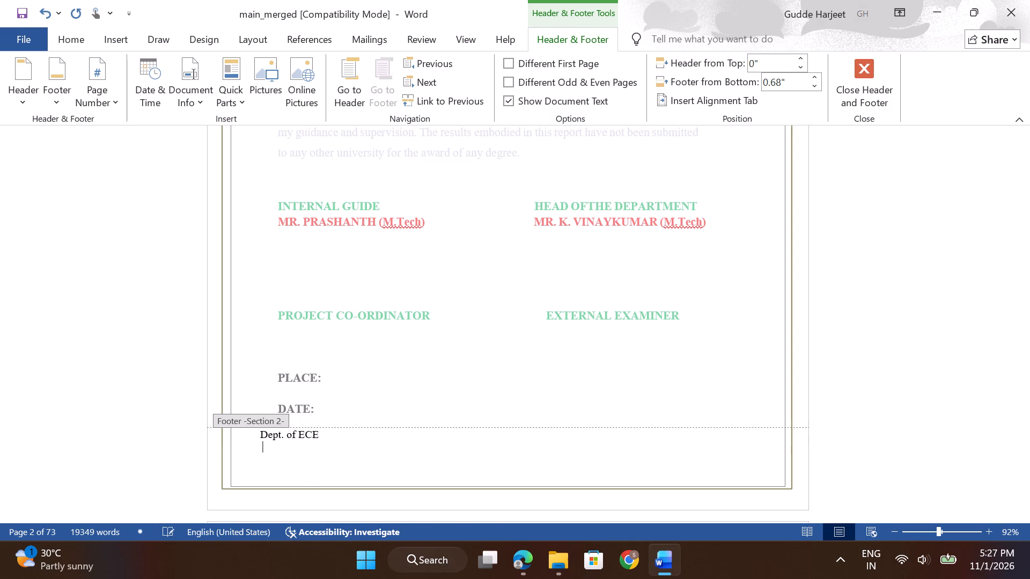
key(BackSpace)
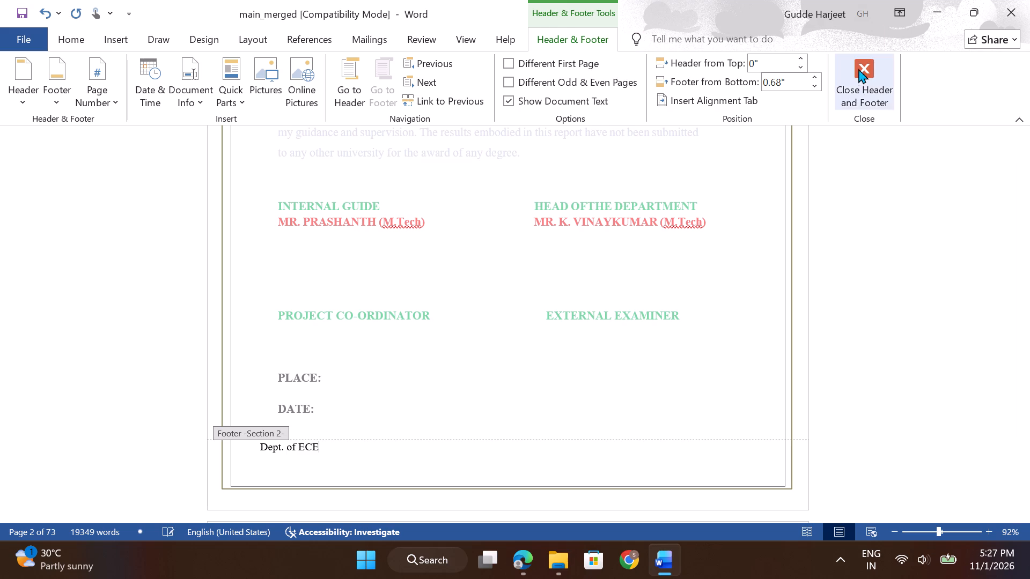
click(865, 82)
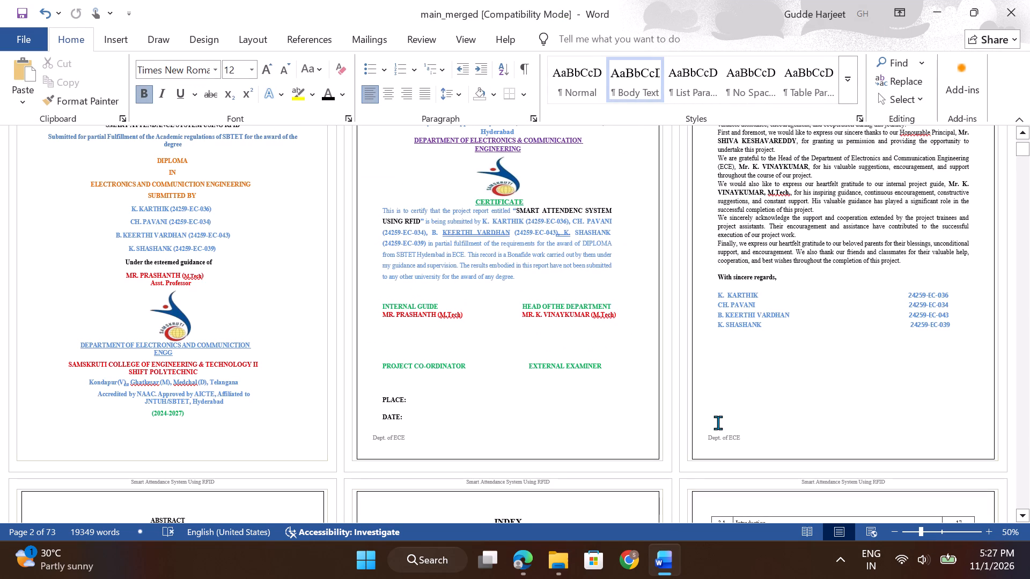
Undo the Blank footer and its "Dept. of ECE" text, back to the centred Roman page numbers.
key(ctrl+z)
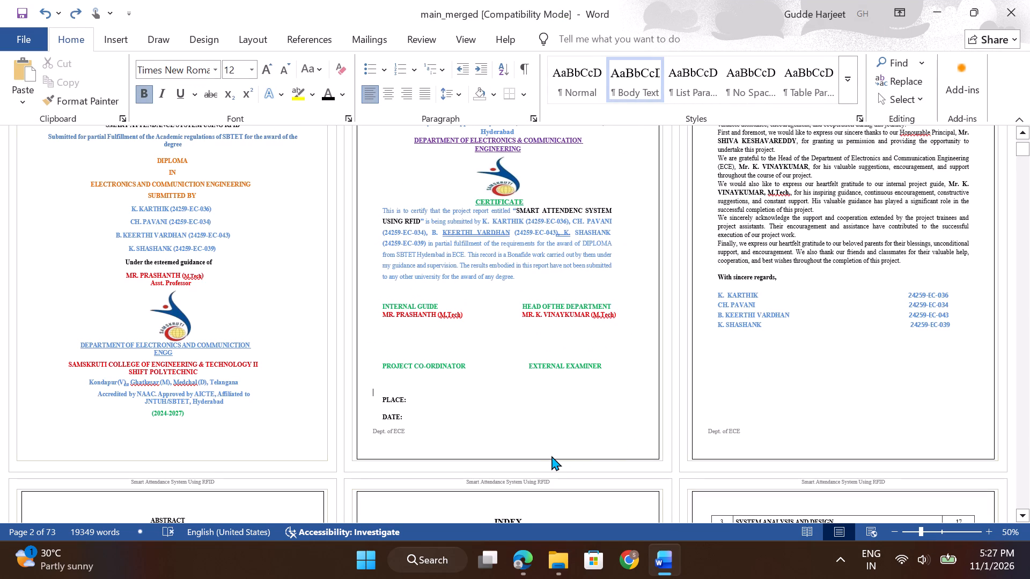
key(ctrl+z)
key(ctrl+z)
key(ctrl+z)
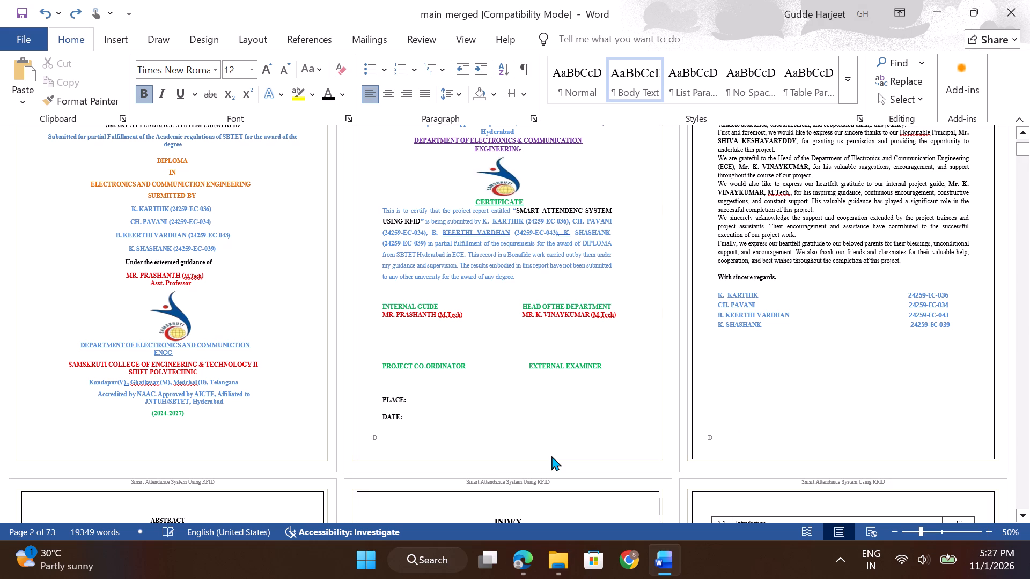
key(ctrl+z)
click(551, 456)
Examine the footers and page numbers on the following pages, from the abstract through Chapter 3.
scroll(551, 456, down, 1)
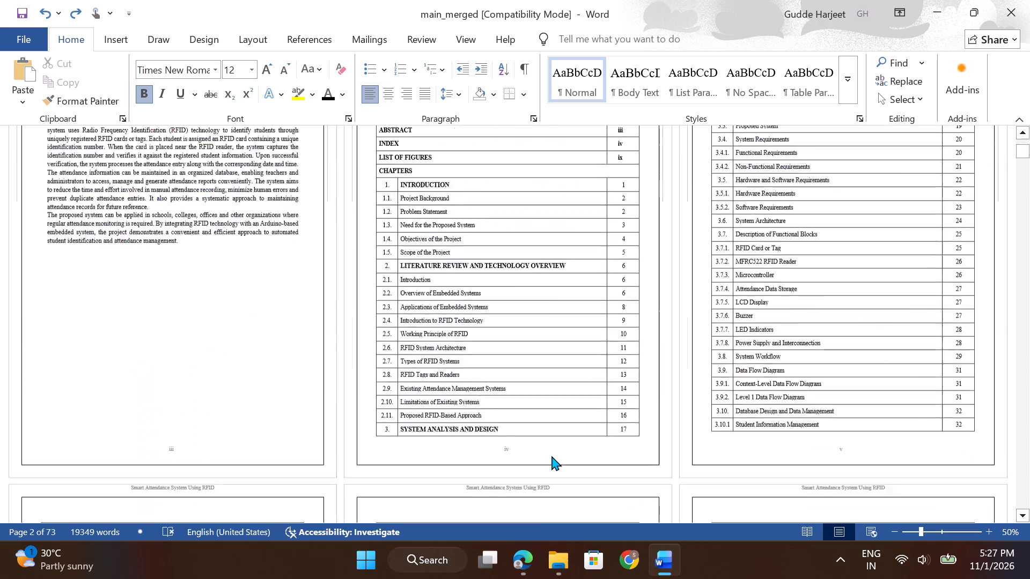
scroll(551, 456, down, 6)
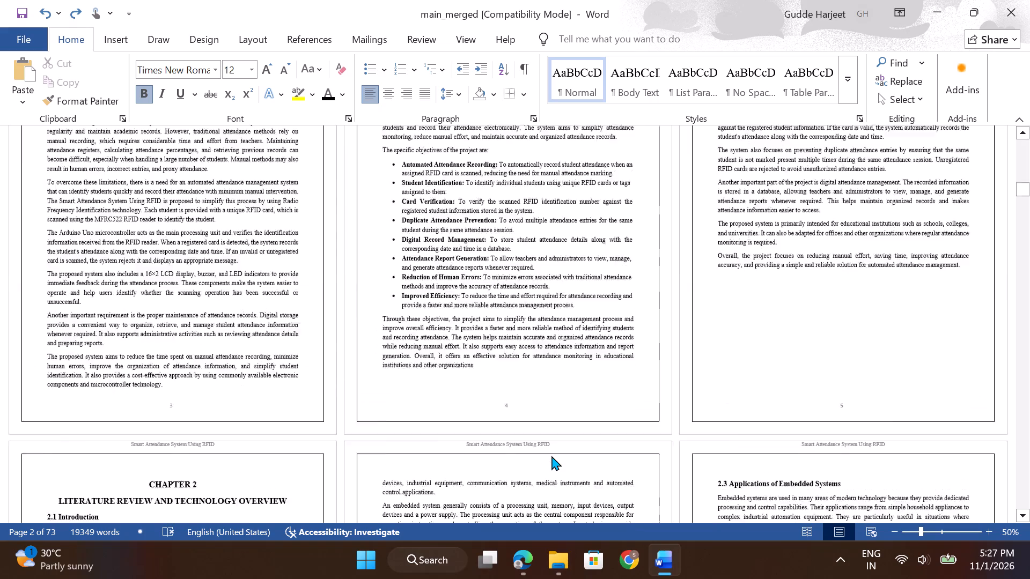
scroll(551, 456, up, 3)
scroll(551, 456, down, 1)
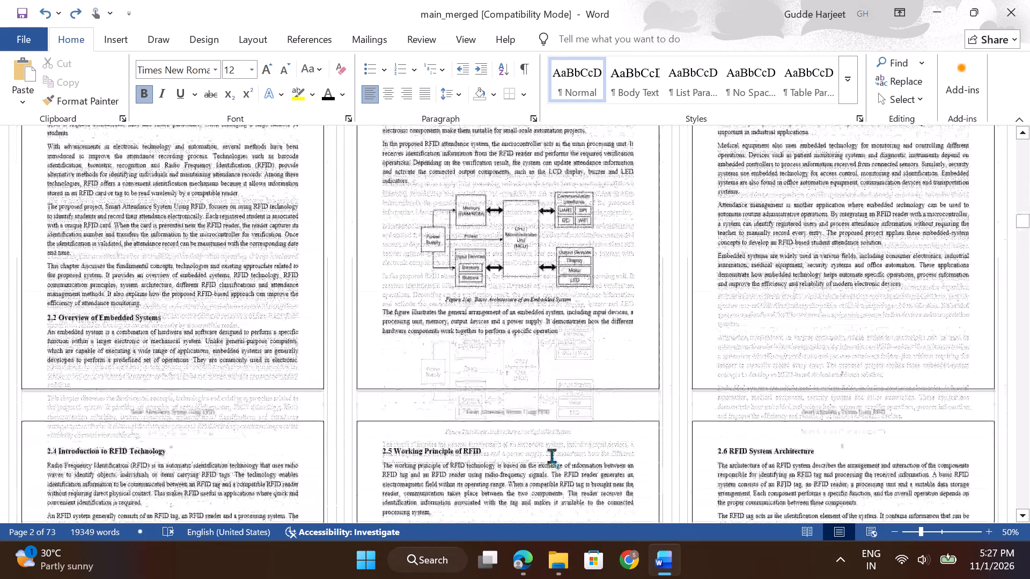
scroll(551, 456, down, 6)
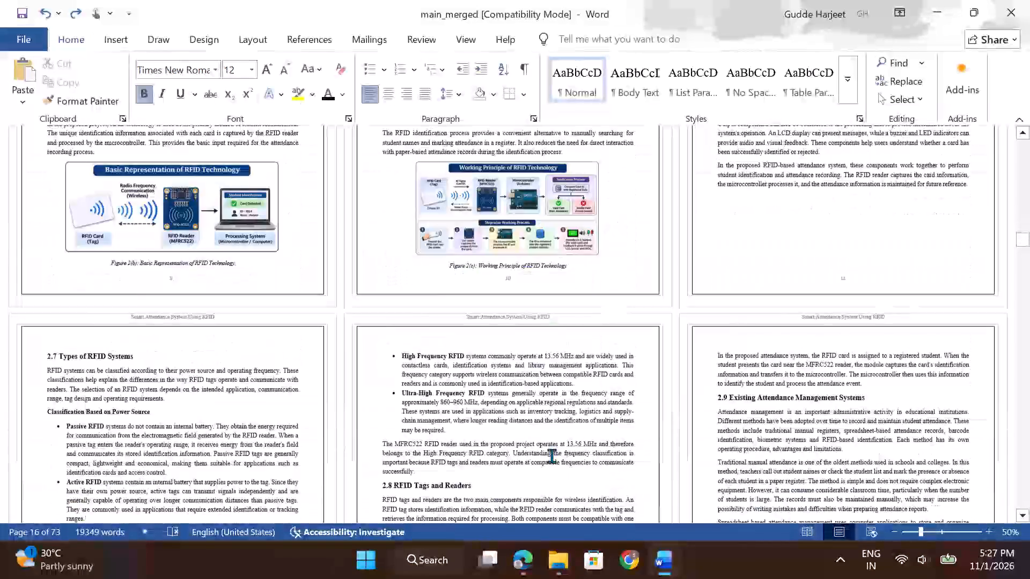
scroll(551, 456, down, 5)
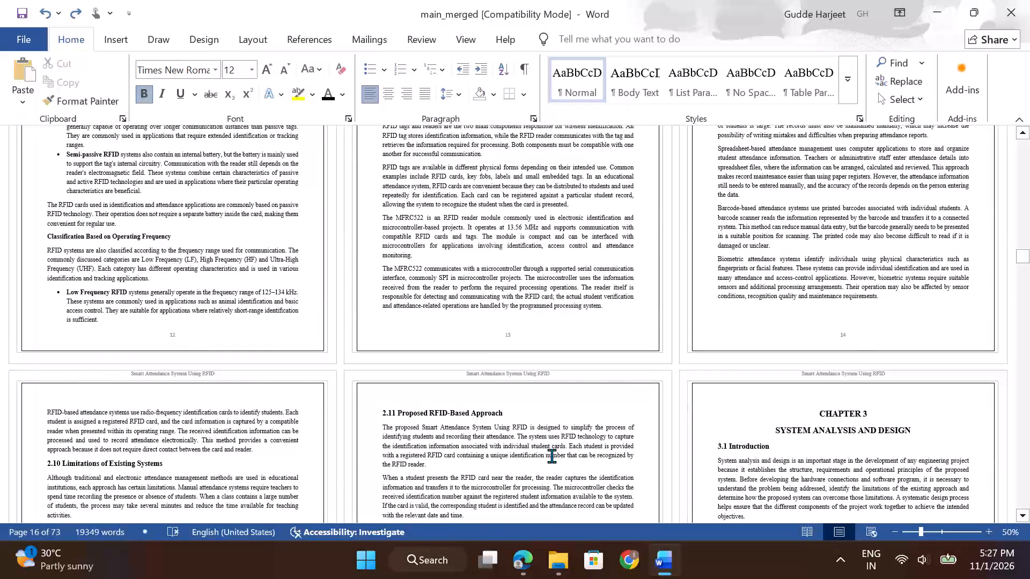
scroll(551, 456, down, 11)
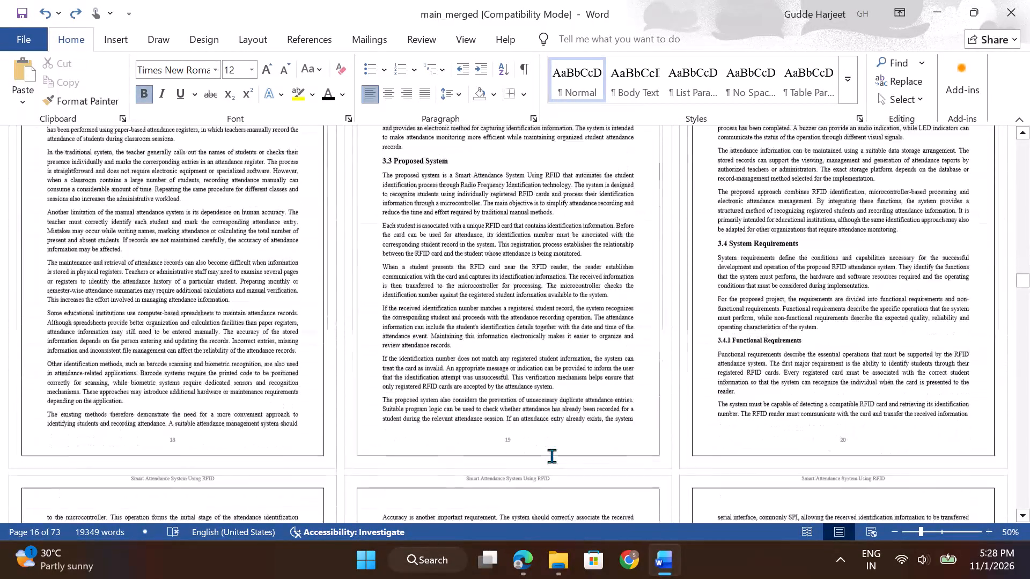
scroll(551, 456, down, 12)
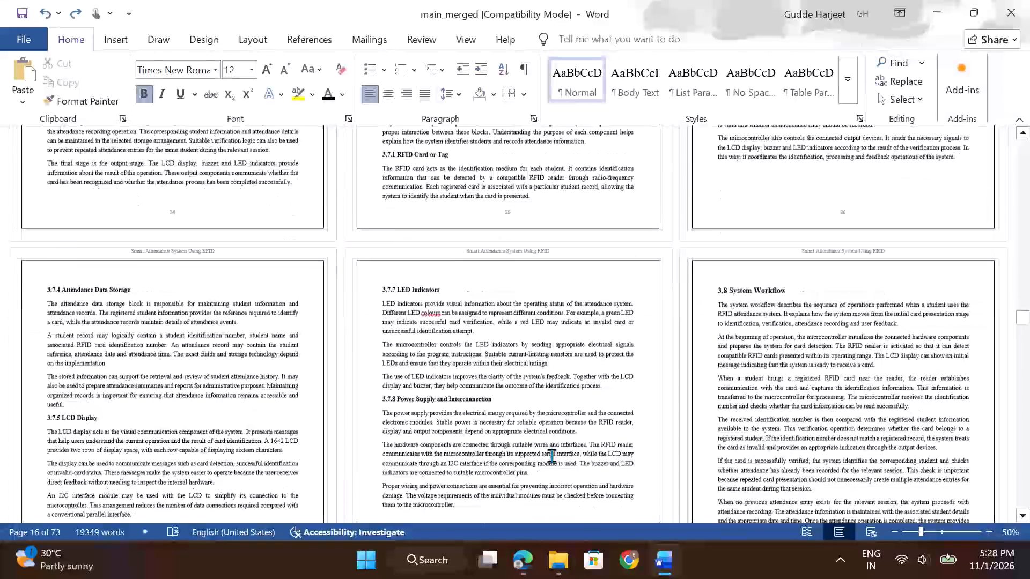
Examine the headers, footers and page numbers on the remaining pages, from section 3.7 through the references.
scroll(551, 456, down, 5)
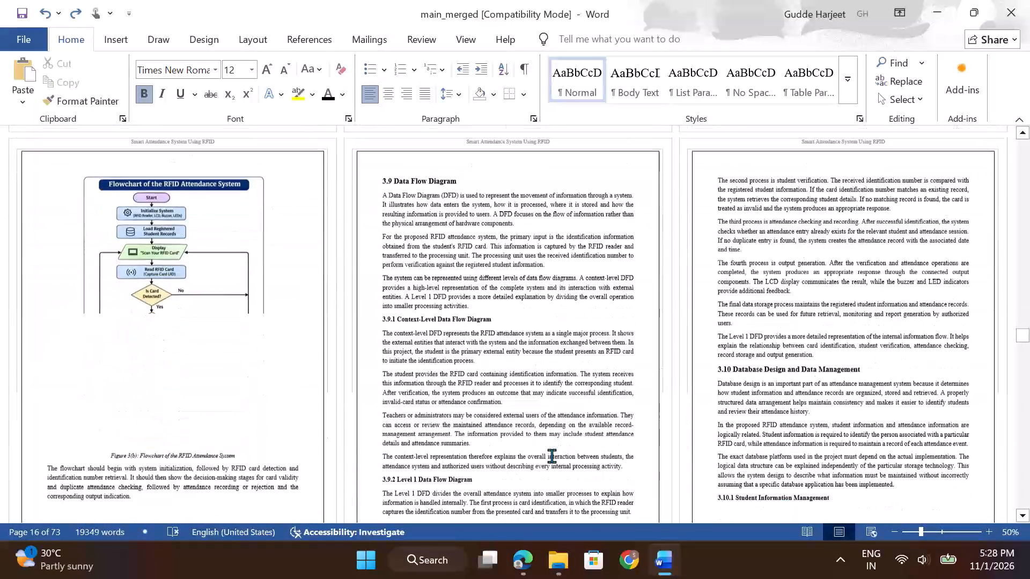
scroll(551, 456, down, 4)
scroll(551, 456, up, 2)
scroll(551, 456, down, 4)
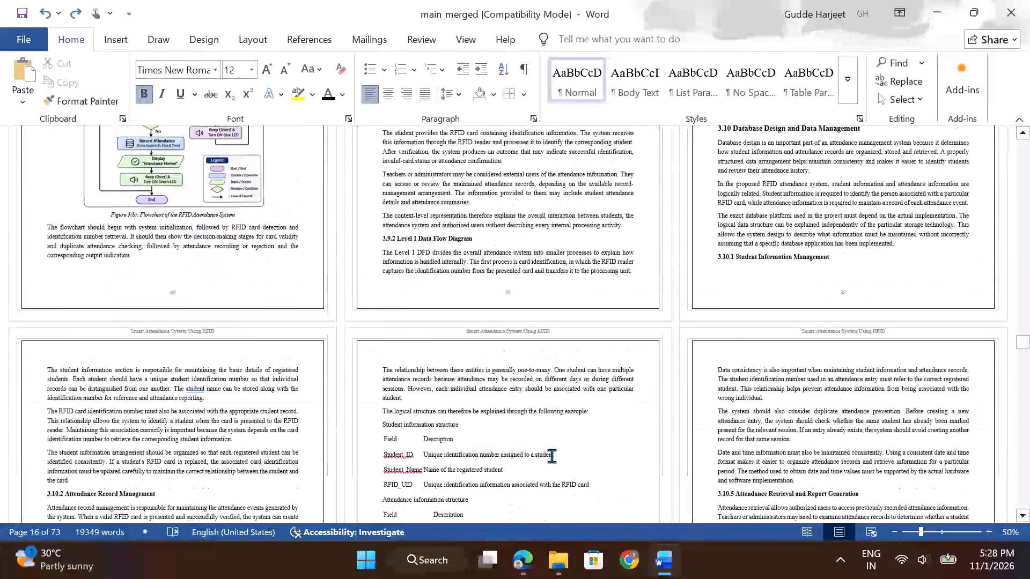
scroll(551, 456, down, 12)
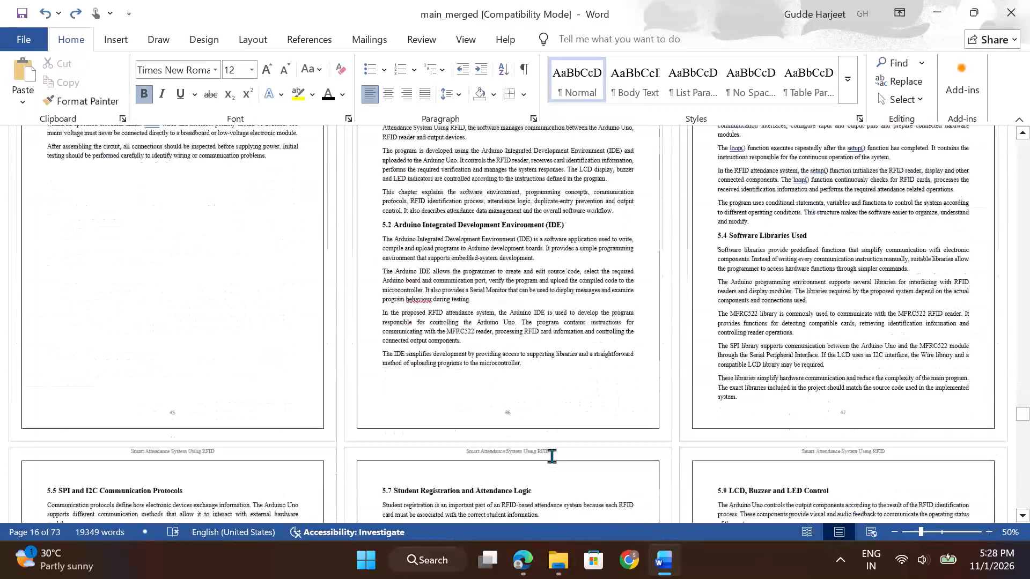
scroll(551, 456, up, 2)
scroll(551, 456, down, 4)
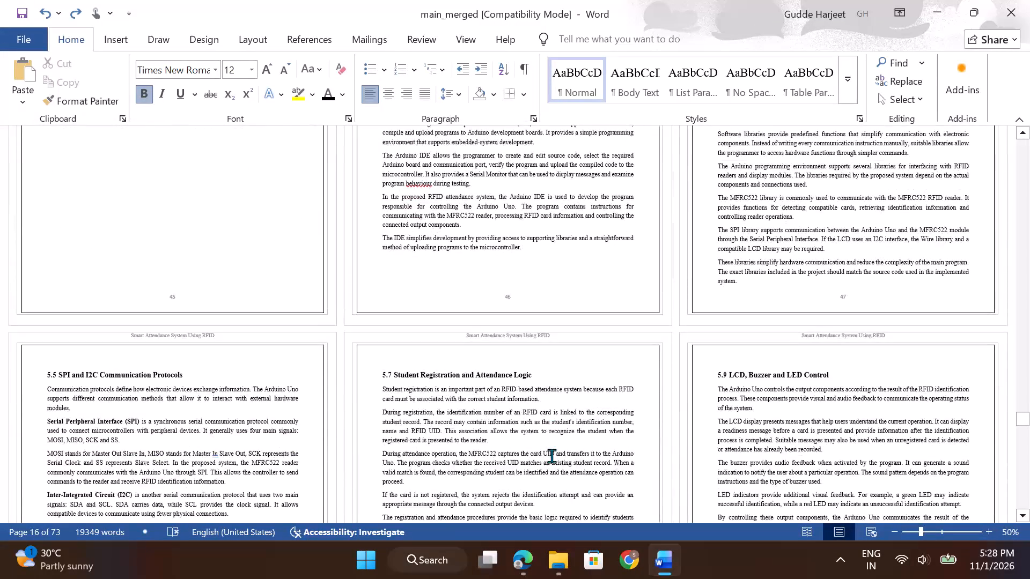
scroll(551, 456, down, 7)
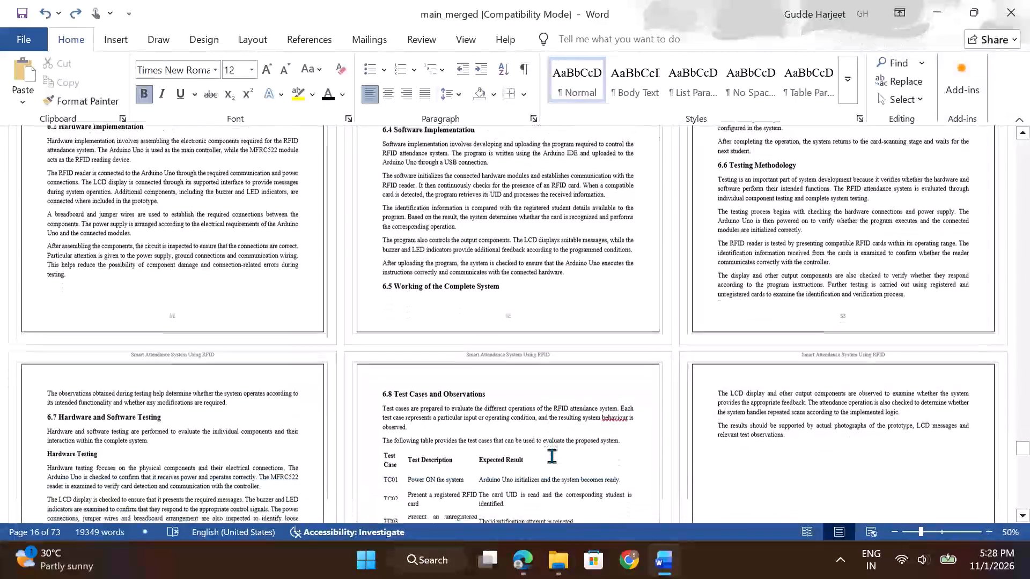
scroll(551, 456, down, 5)
scroll(551, 456, up, 2)
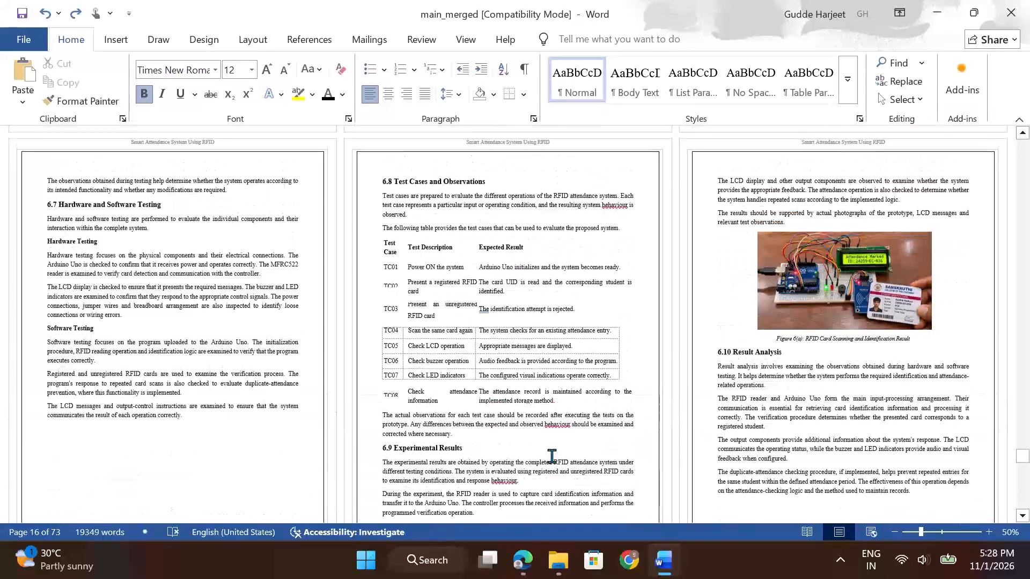
scroll(551, 456, down, 7)
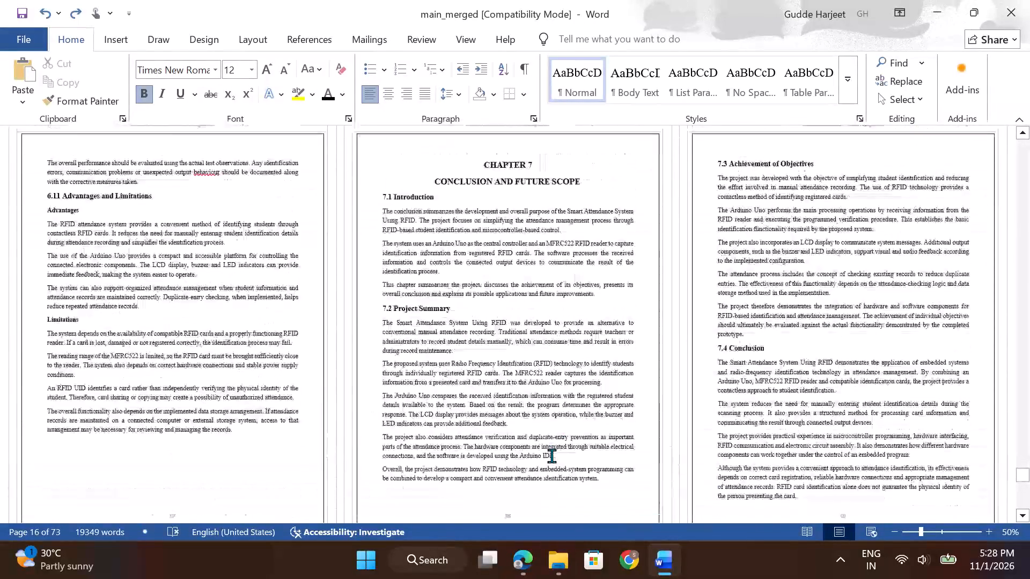
scroll(551, 456, down, 4)
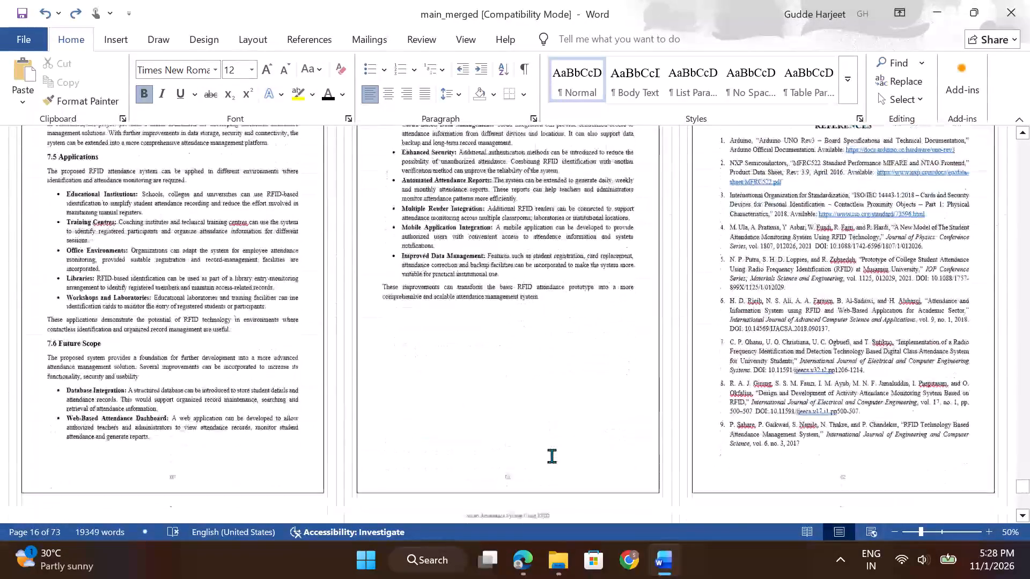
scroll(551, 456, down, 1)
Export the report to the Desktop as a PDF named main_mergedd.
click(20, 38)
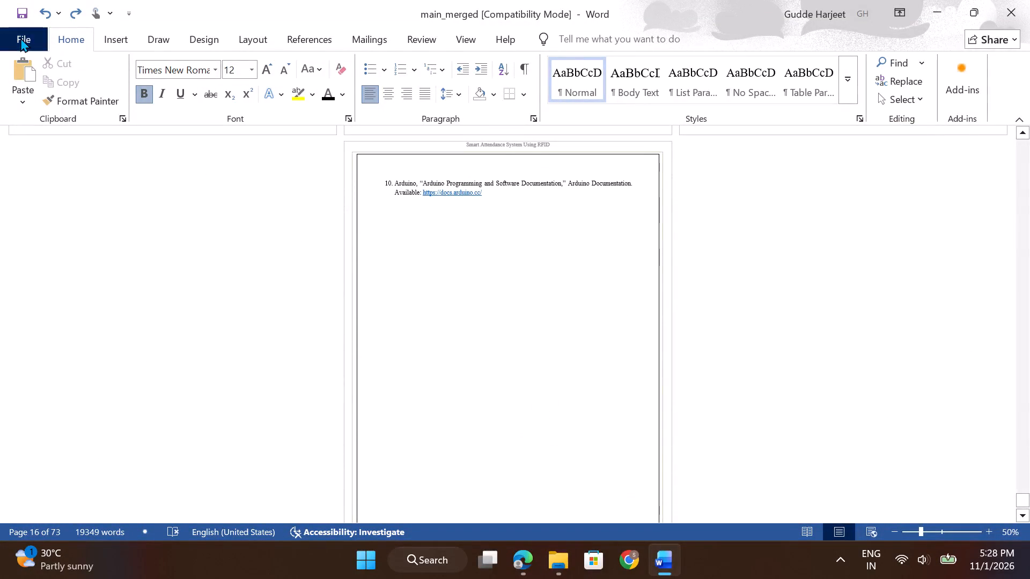
click(58, 258)
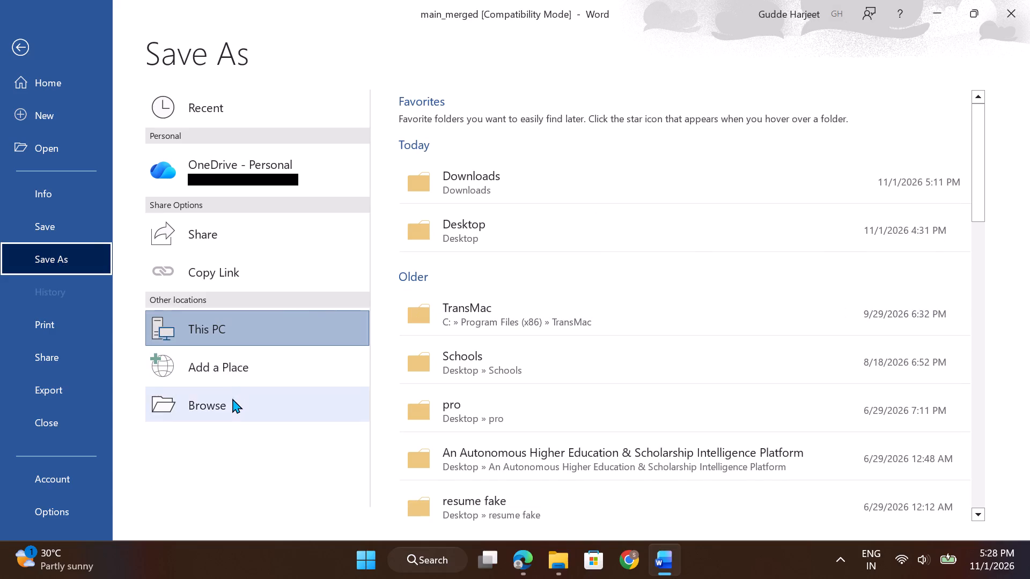
click(231, 402)
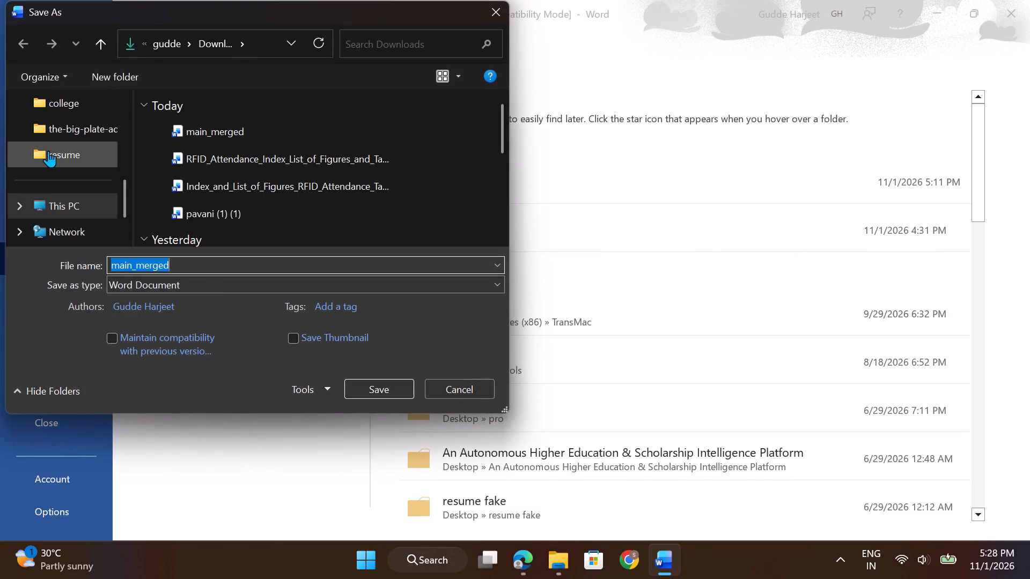
scroll(48, 151, up, 4)
click(62, 184)
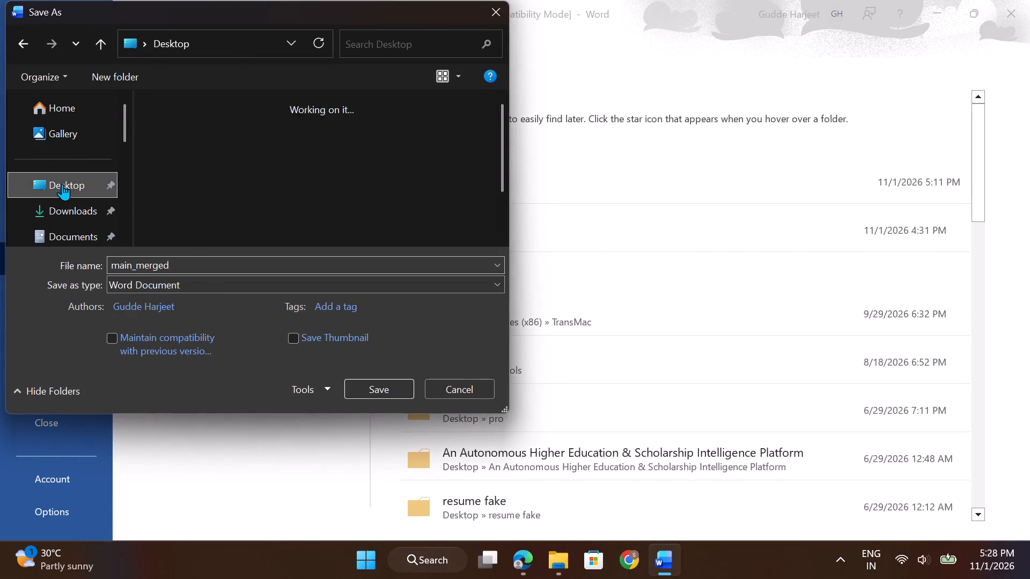
click(178, 284)
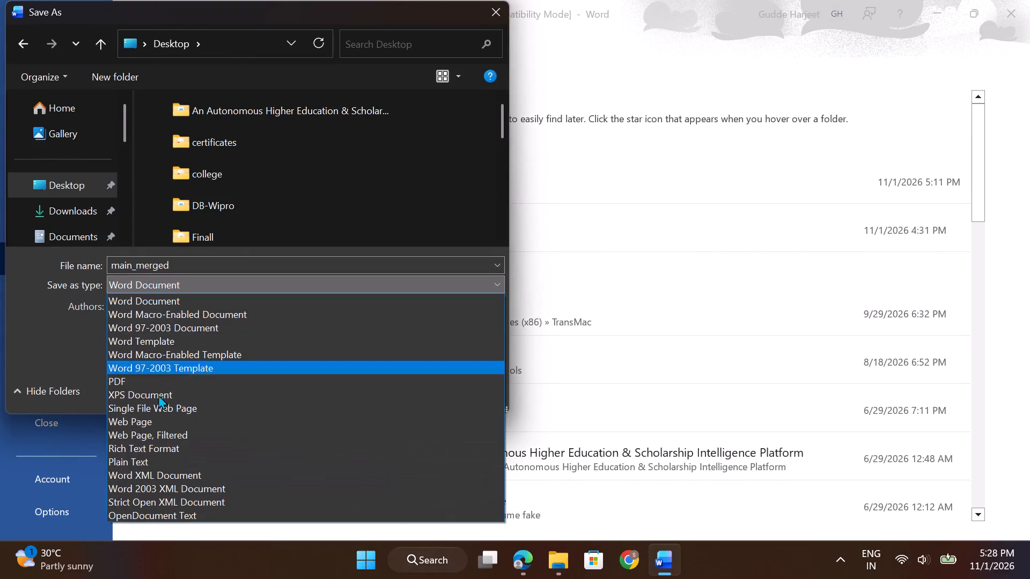
click(159, 381)
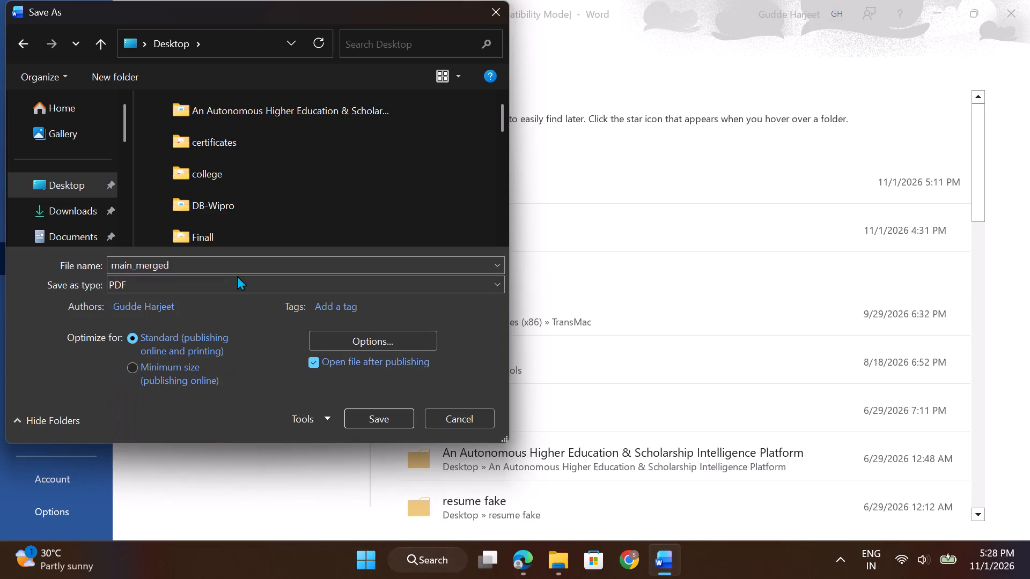
click(222, 266)
click(222, 266)
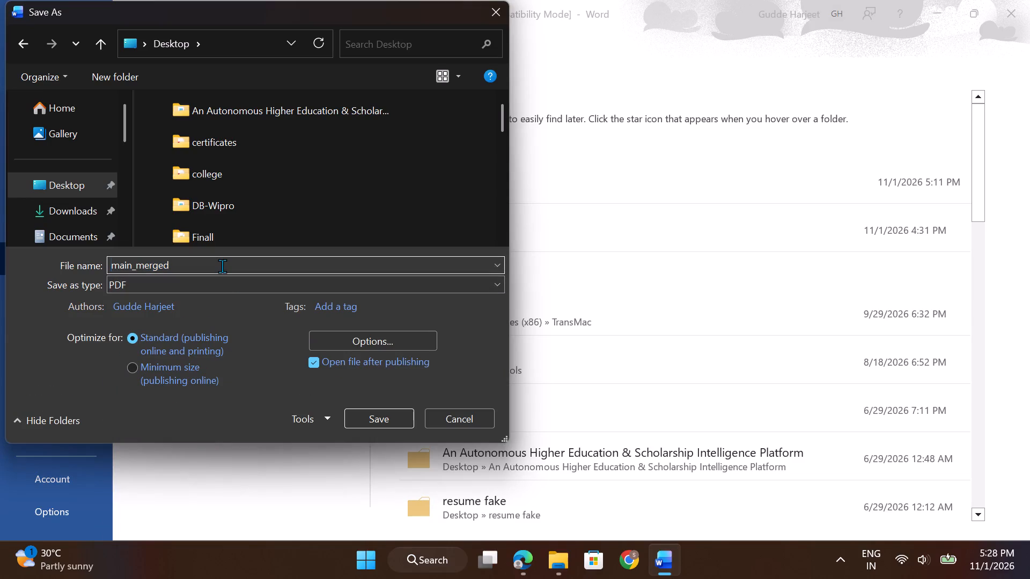
click(222, 266)
key(d)
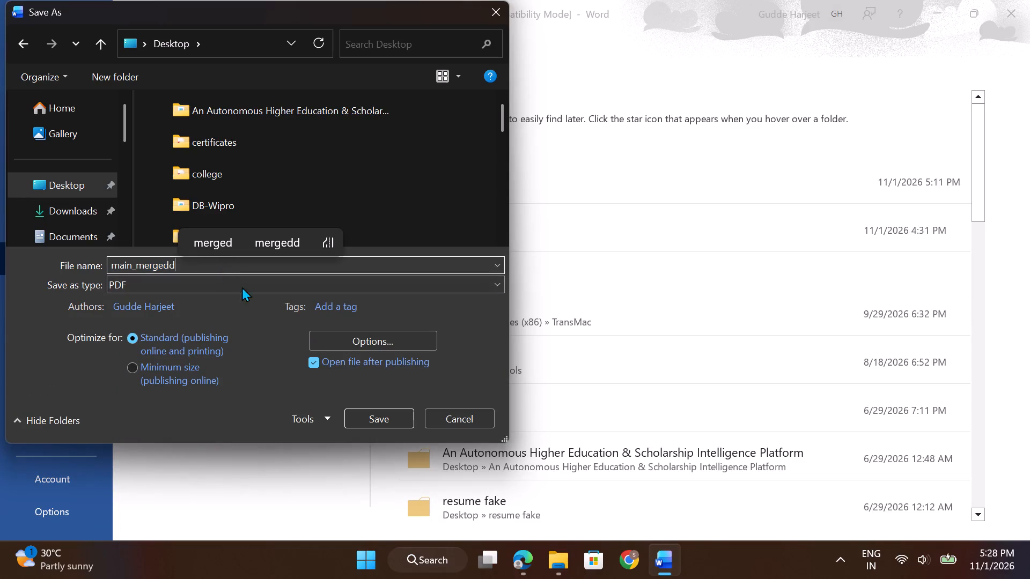
click(365, 418)
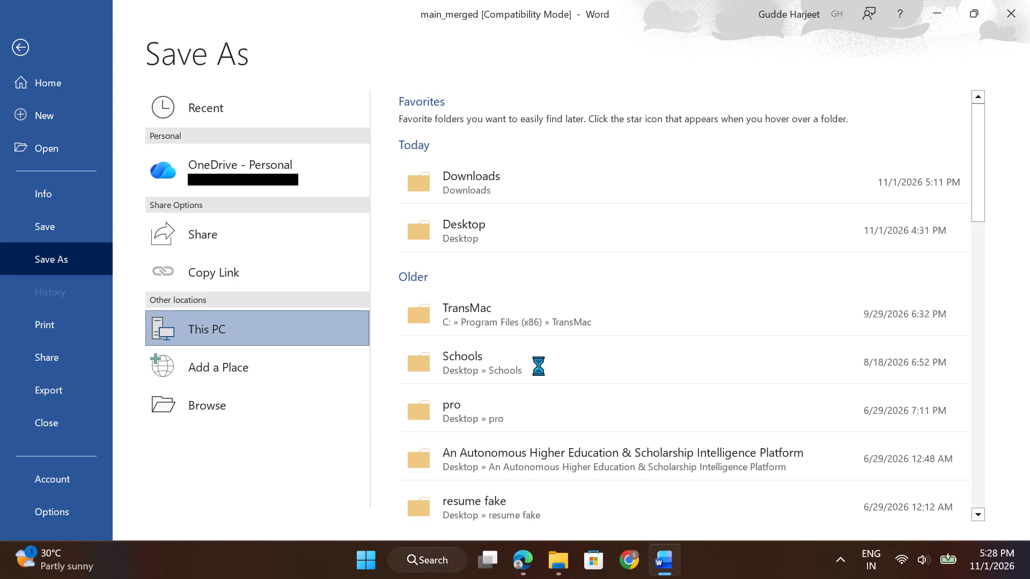
Review the exported main_mergedd PDF from the title page to the last reference page, checking borders, headers and page numbers.
scroll(538, 366, down, 2)
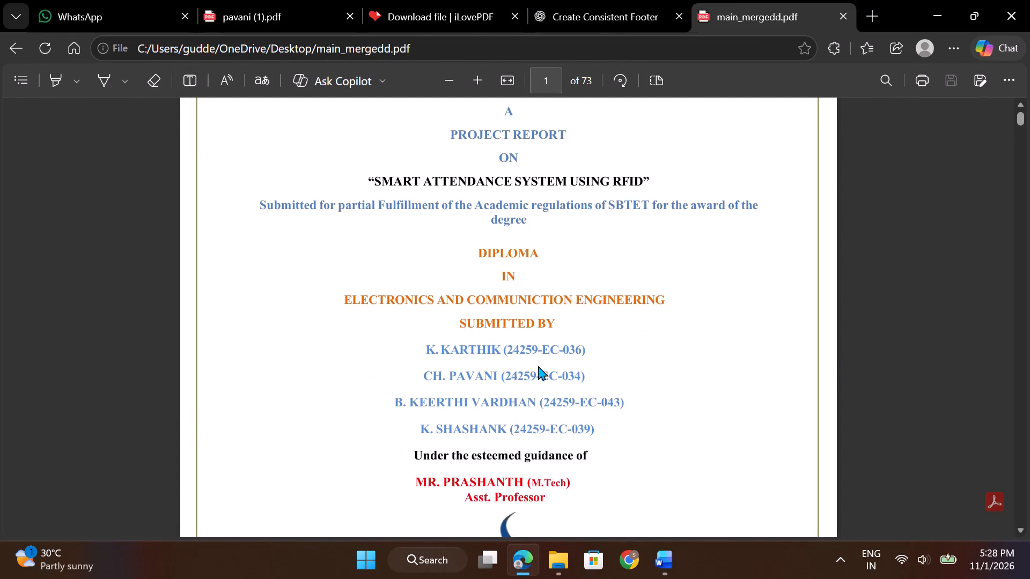
scroll(538, 366, down, 13)
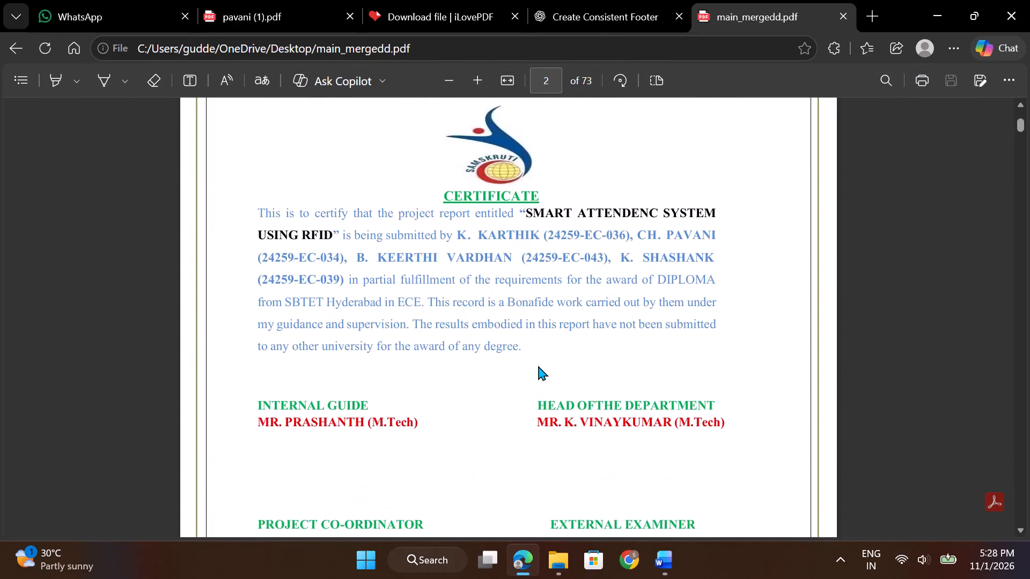
scroll(538, 366, down, 15)
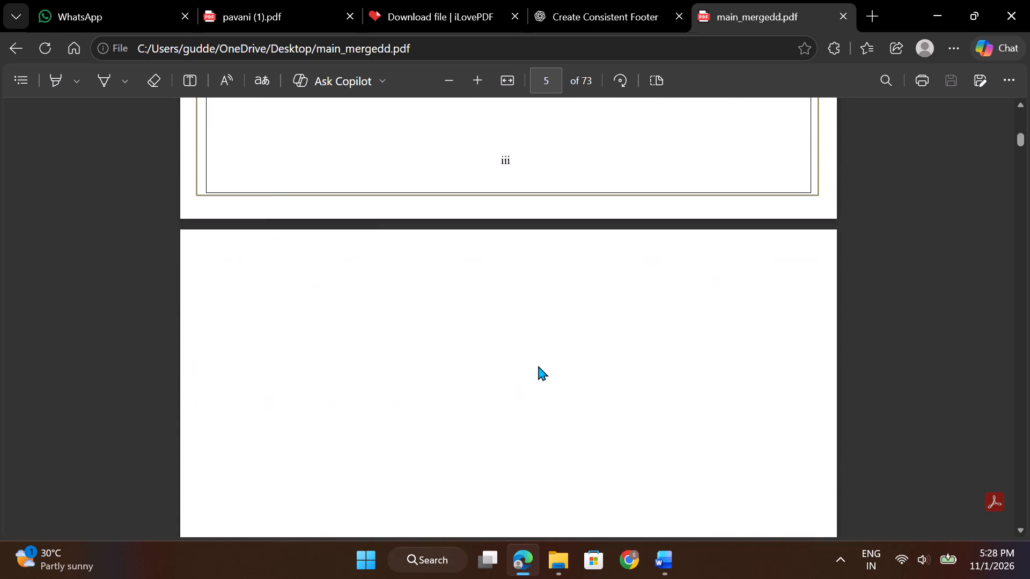
scroll(538, 366, down, 9)
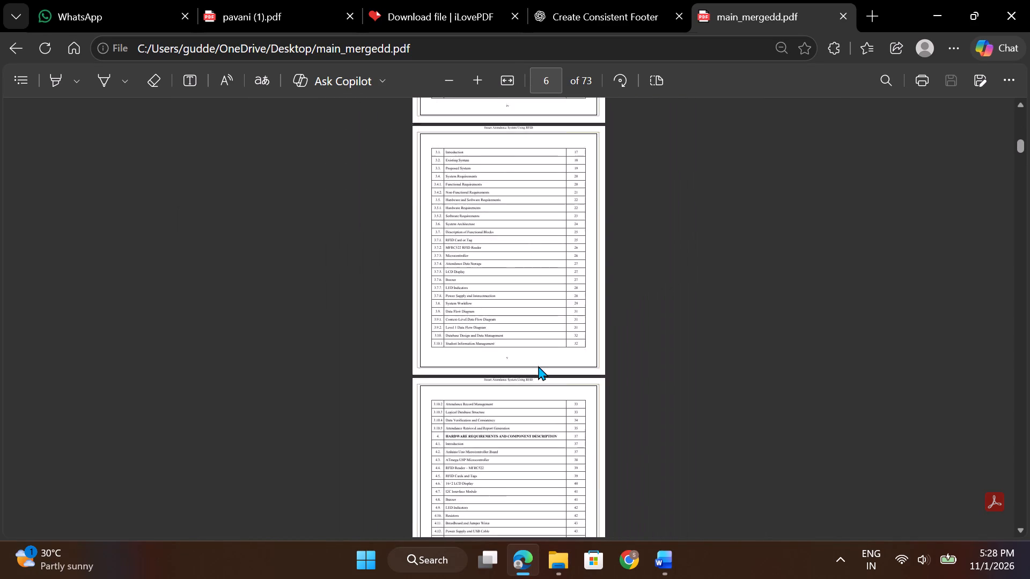
scroll(538, 366, down, 17)
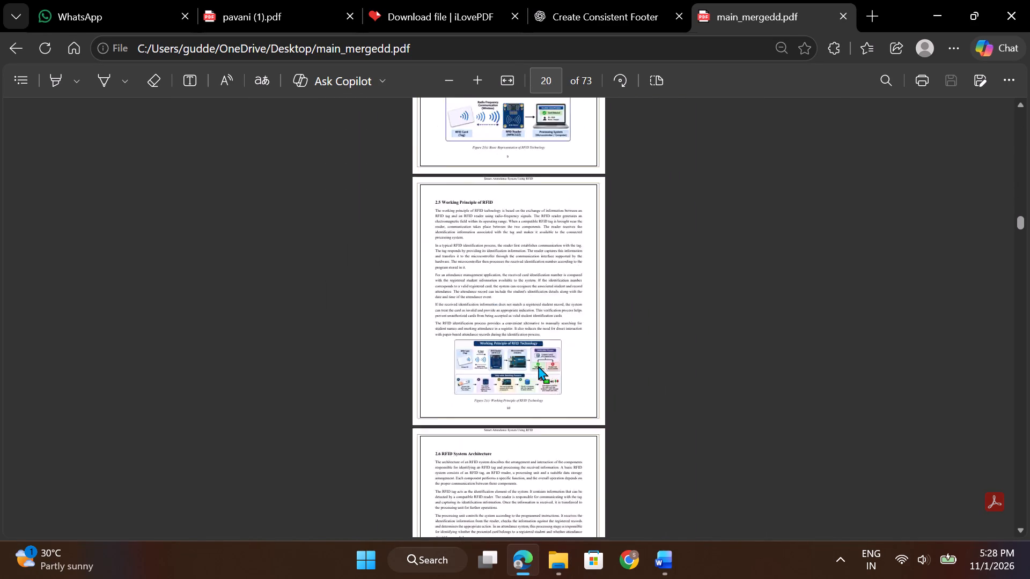
scroll(538, 366, down, 16)
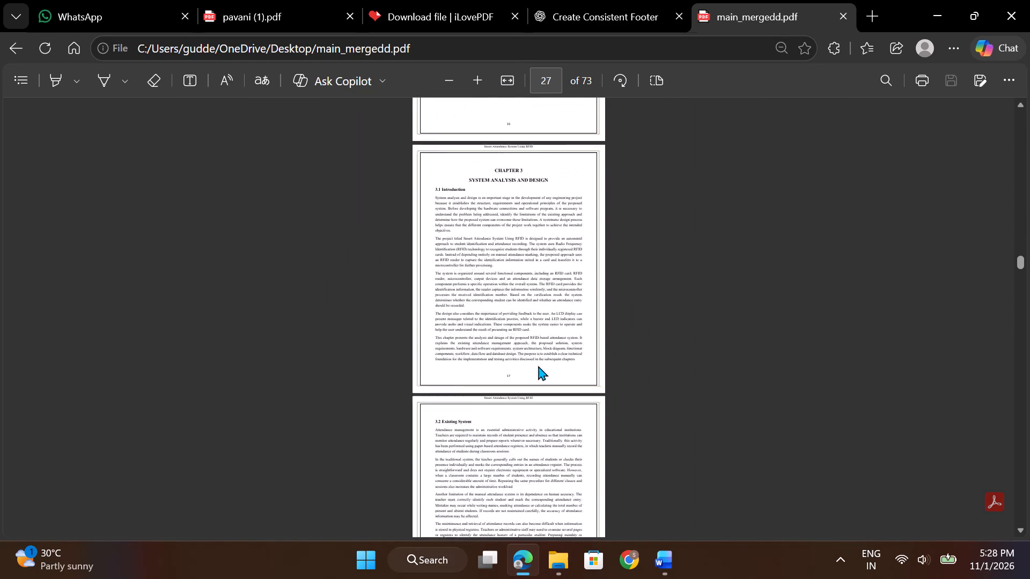
scroll(538, 366, down, 20)
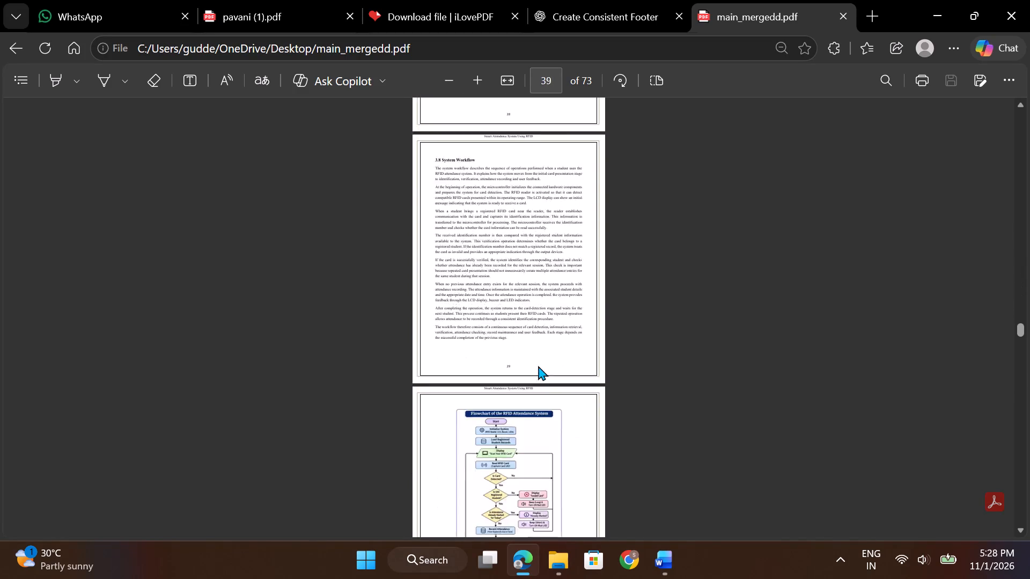
scroll(538, 366, down, 6)
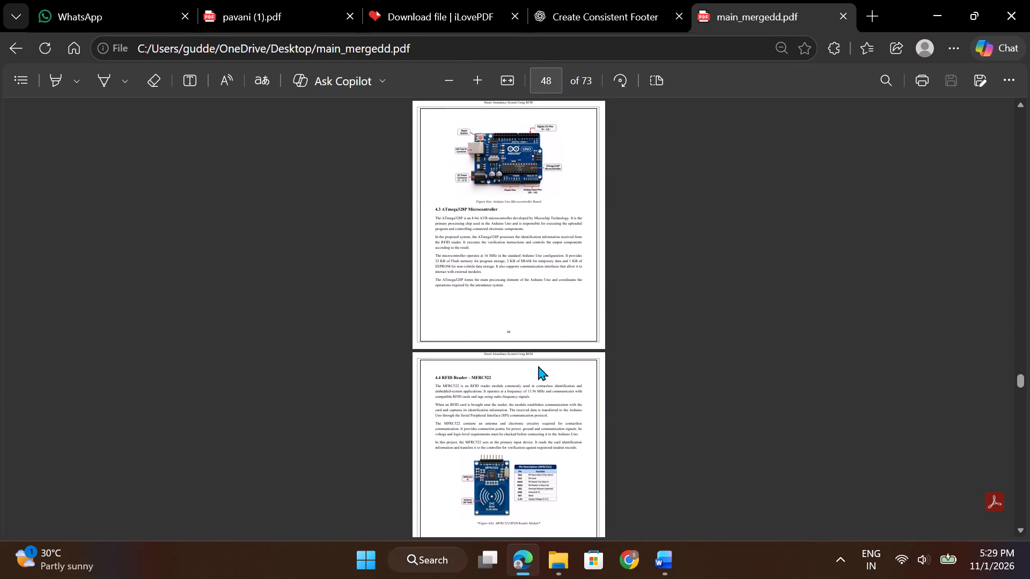
scroll(538, 366, down, 20)
scroll(538, 366, down, 13)
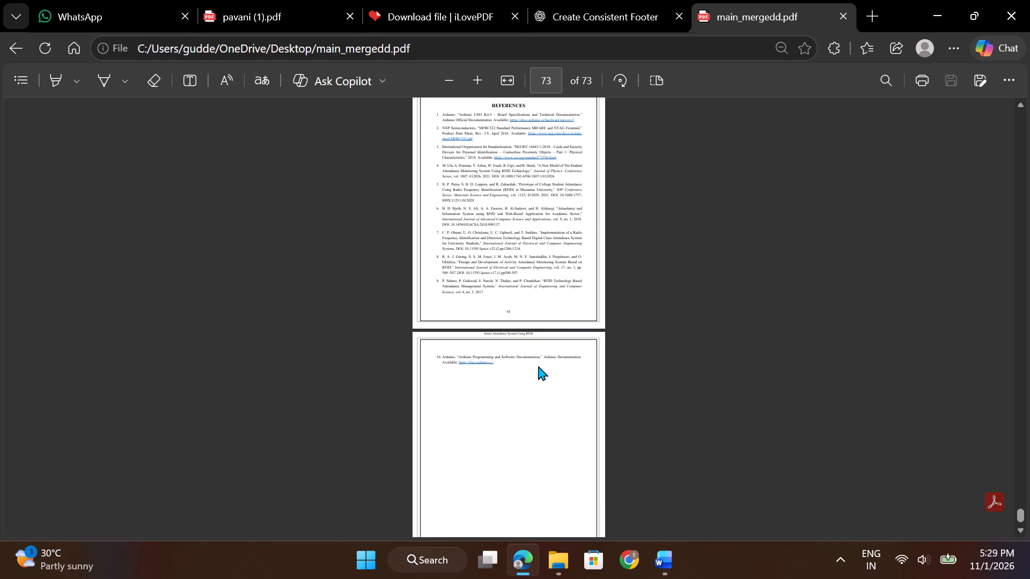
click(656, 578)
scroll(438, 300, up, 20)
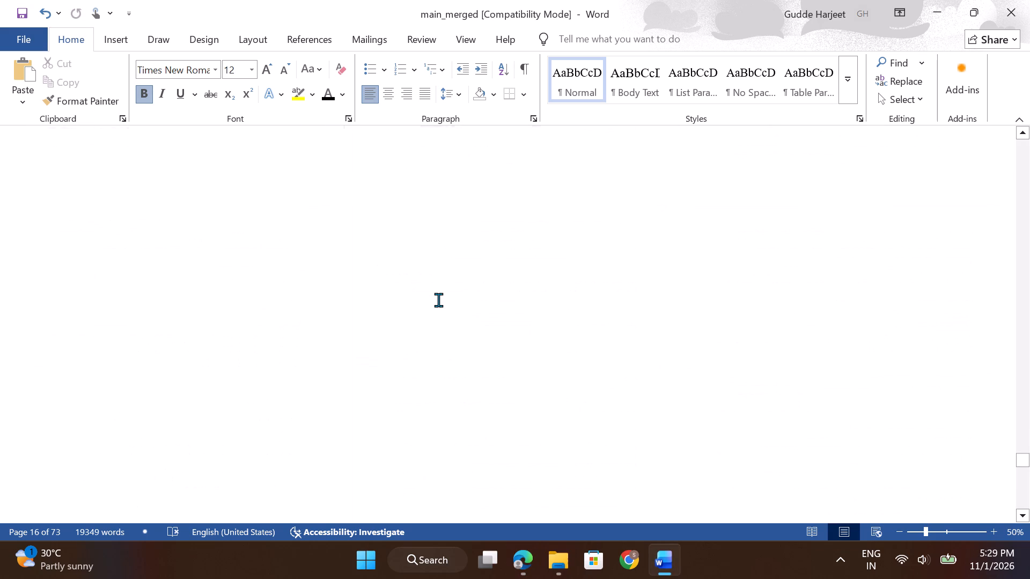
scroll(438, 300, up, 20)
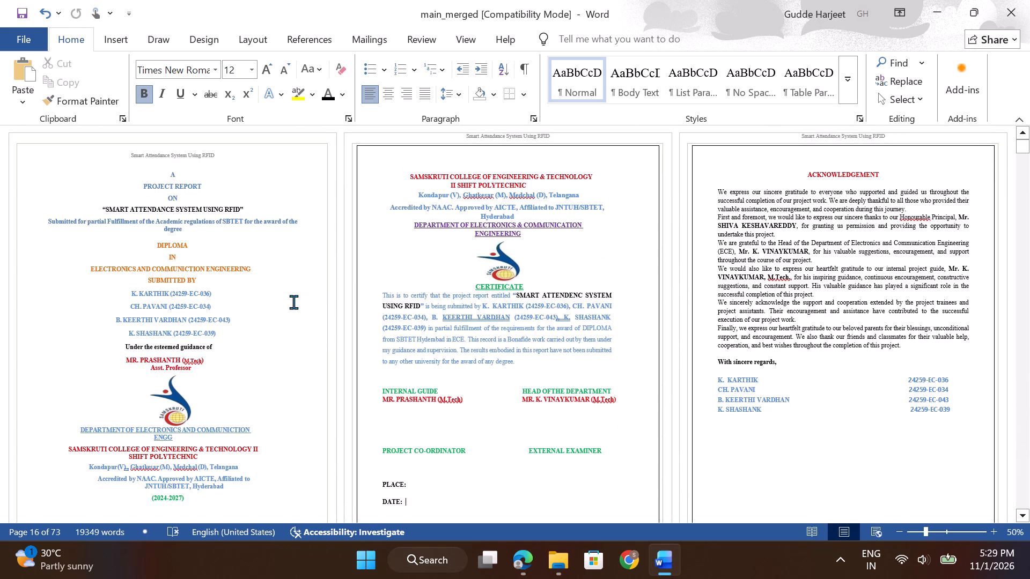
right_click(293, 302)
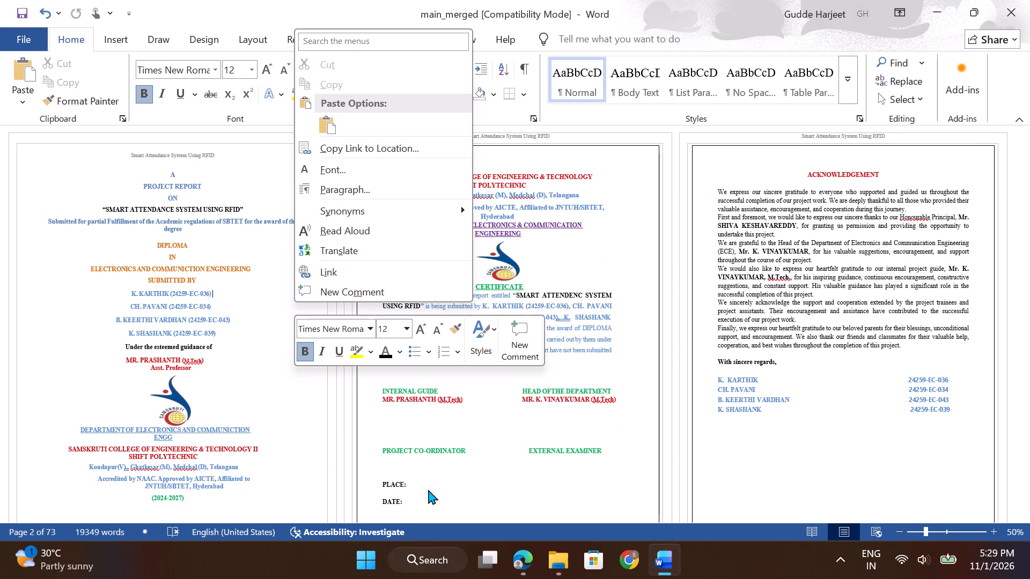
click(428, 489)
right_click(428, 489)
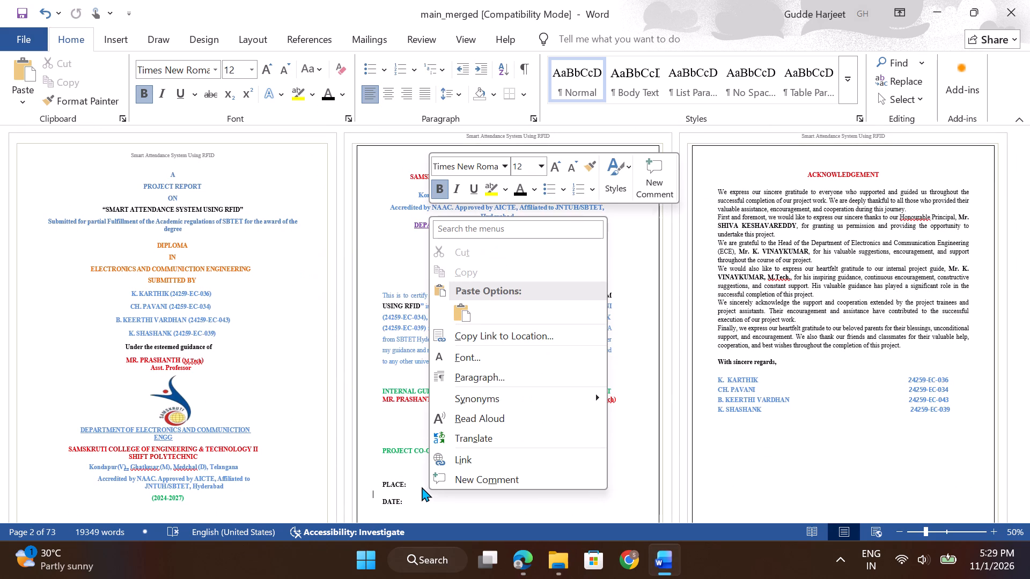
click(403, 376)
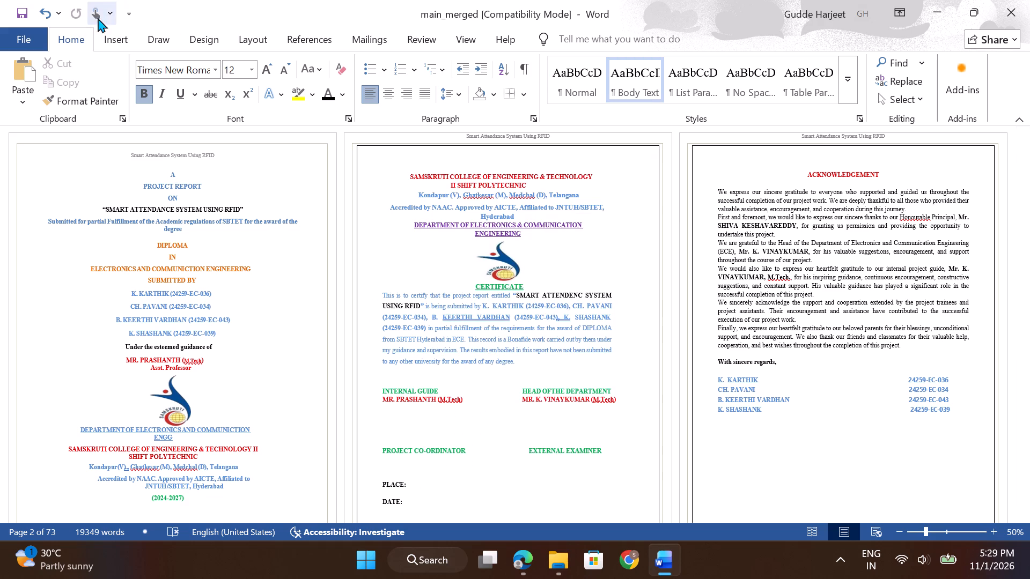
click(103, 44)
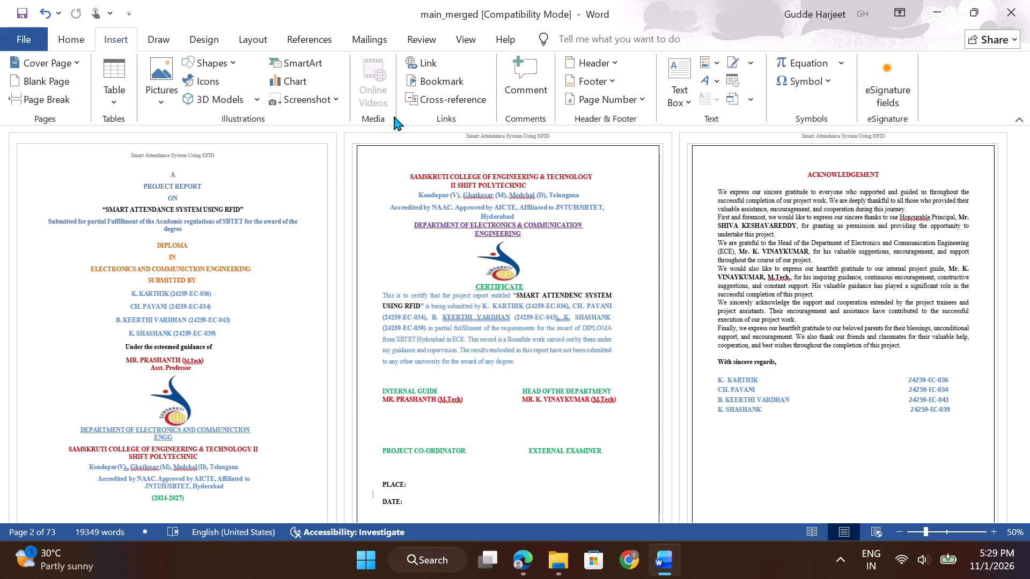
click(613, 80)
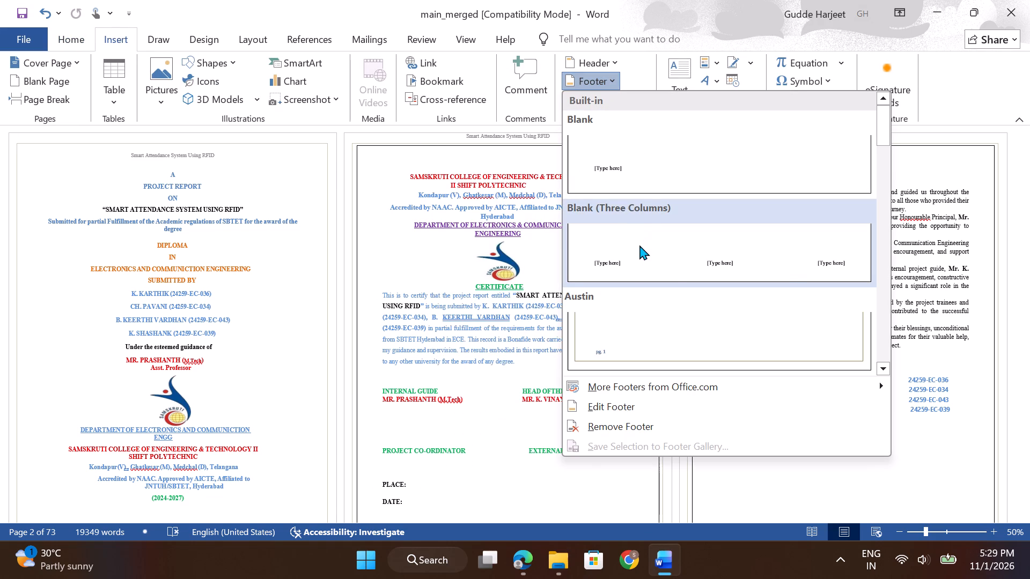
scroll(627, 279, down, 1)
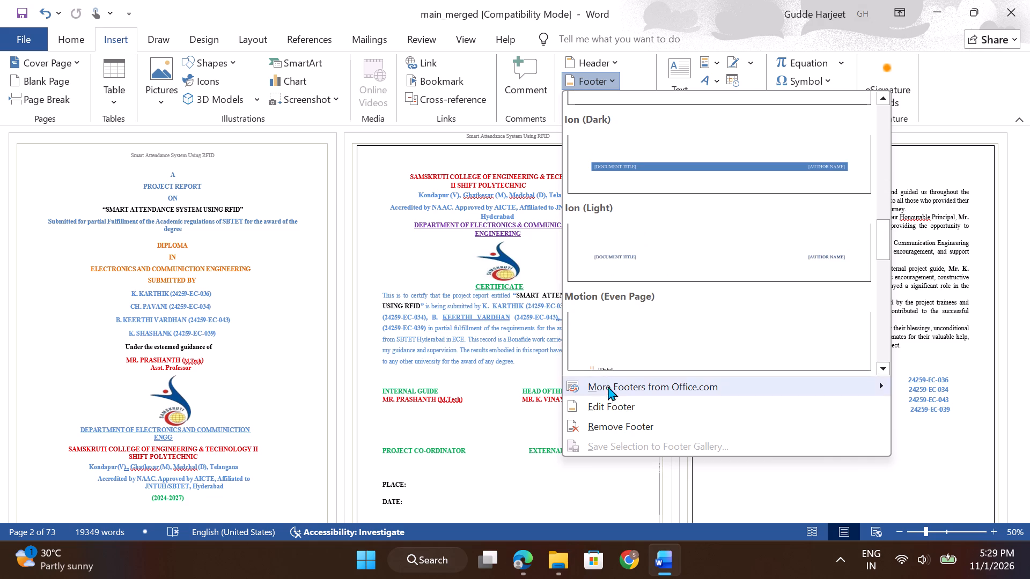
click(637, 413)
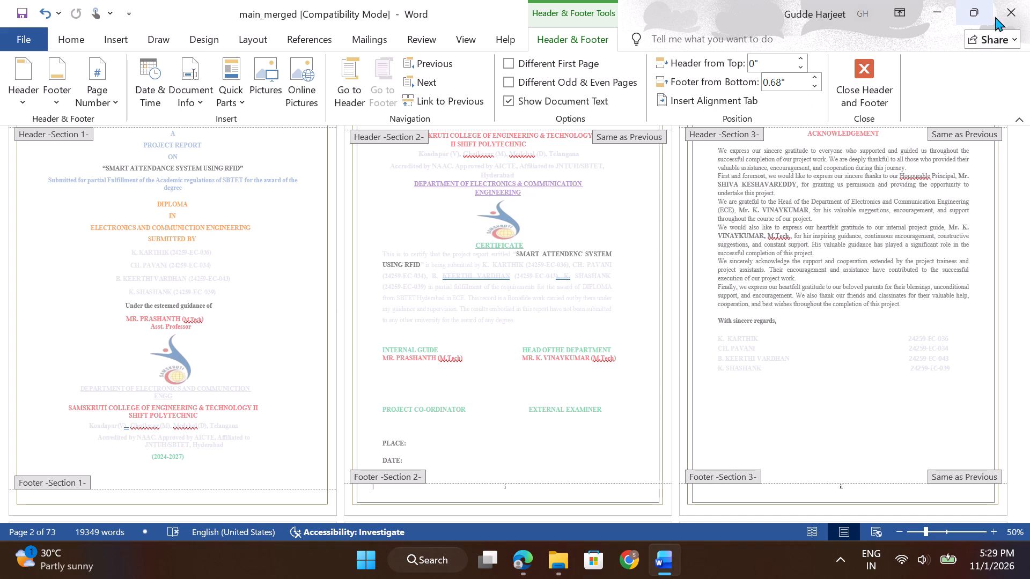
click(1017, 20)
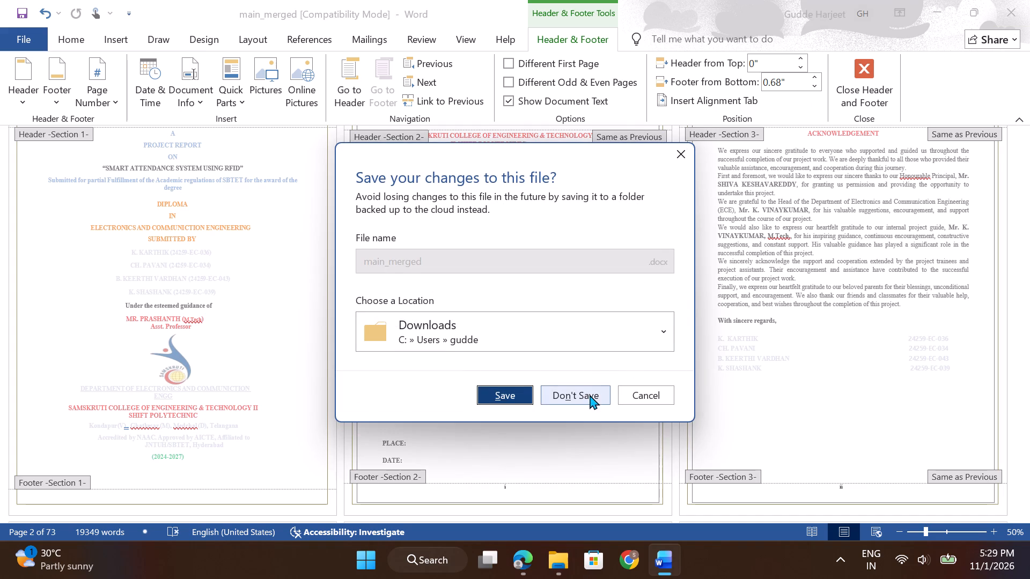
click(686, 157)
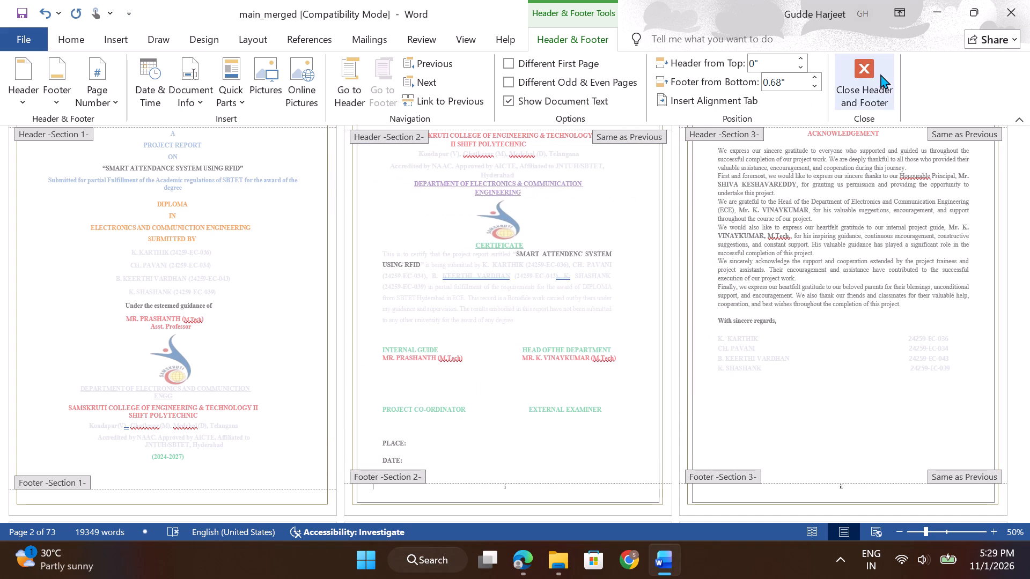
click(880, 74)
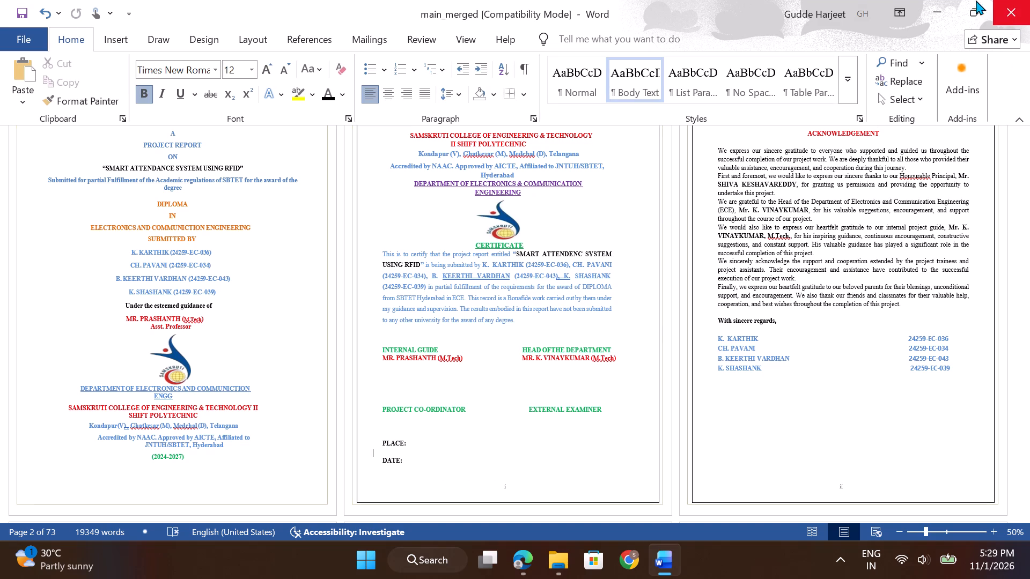
Minimize the Word and Edge windows to show the desktop.
click(942, 8)
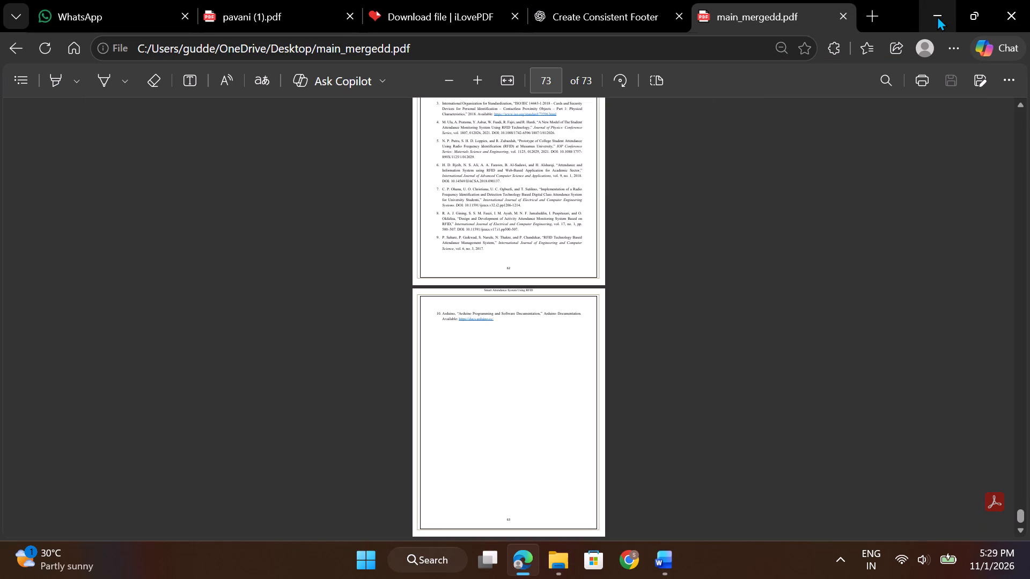
click(937, 19)
click(937, 19)
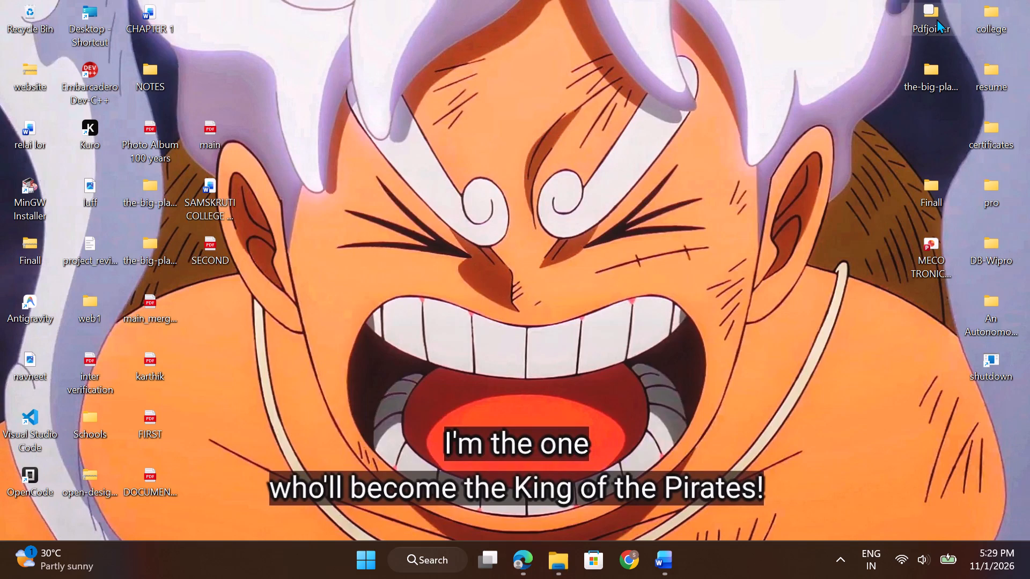
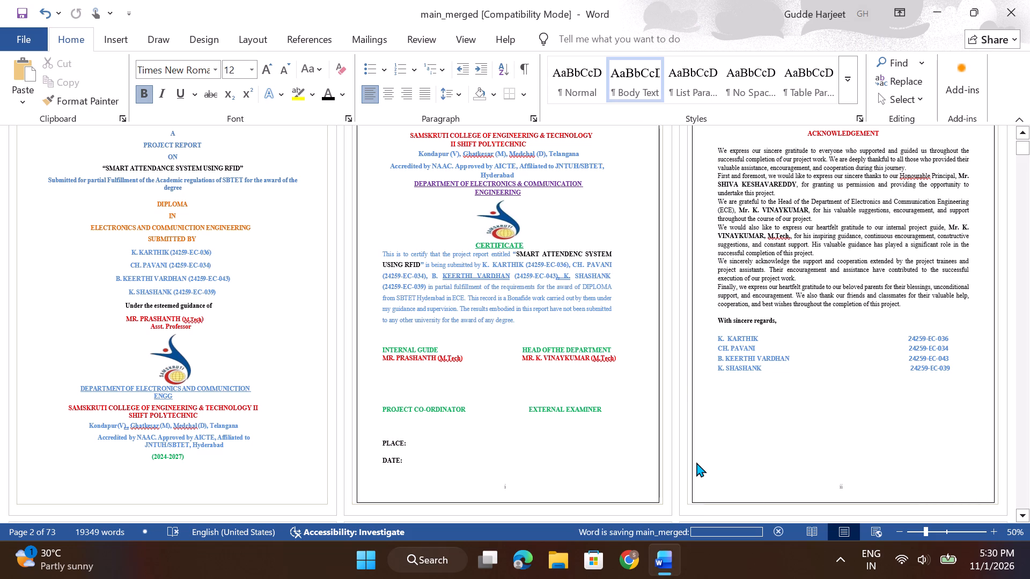
Close the main_merged report and its Word window.
click(1024, 0)
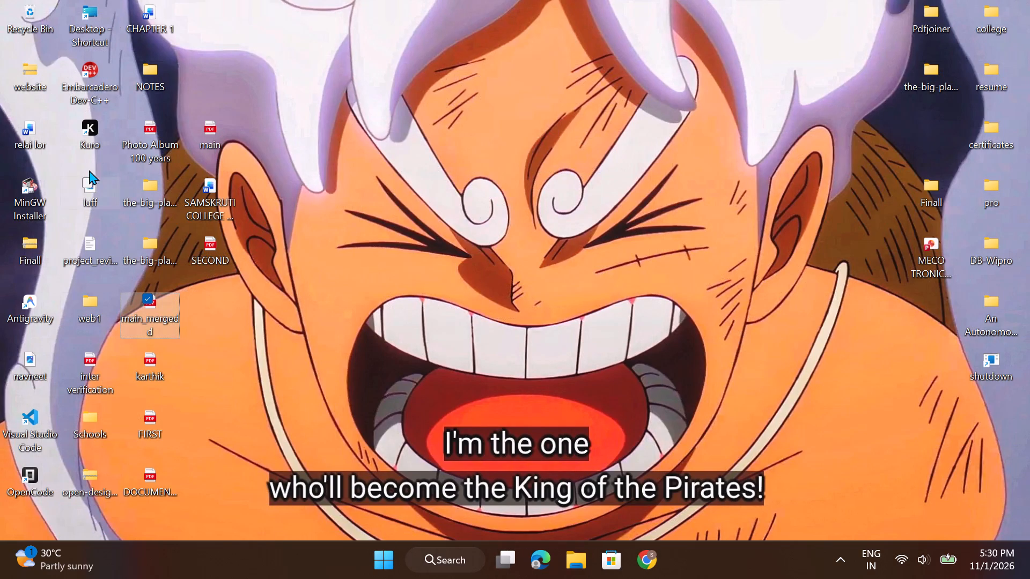
Launch the Kuro application from its desktop shortcut.
double_click(95, 140)
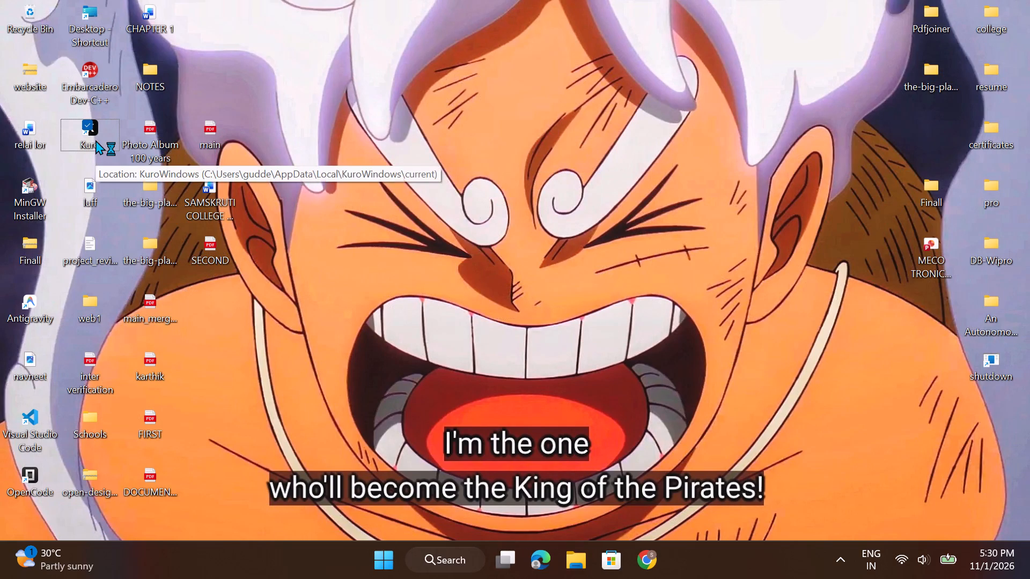